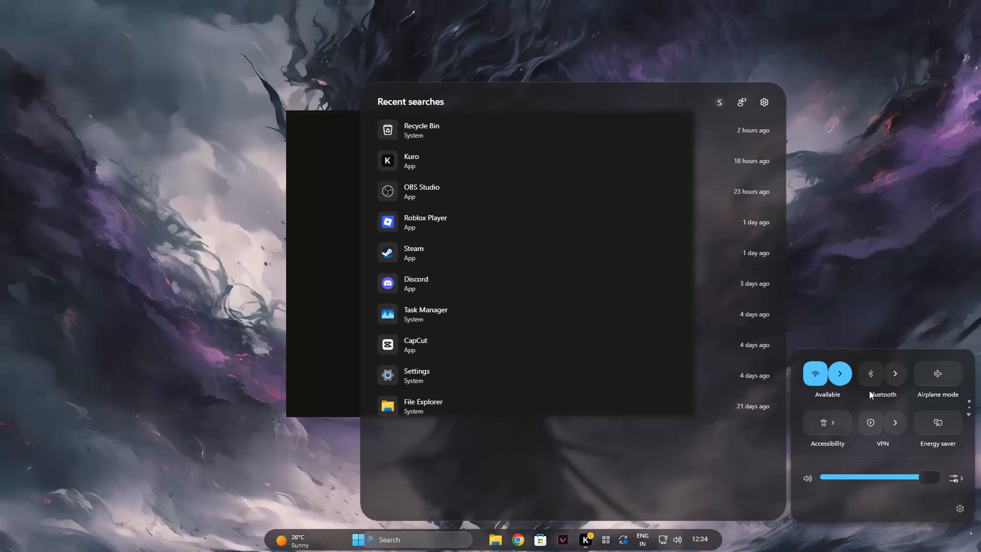
Turn on the VPN in the quick settings.
click(860, 427)
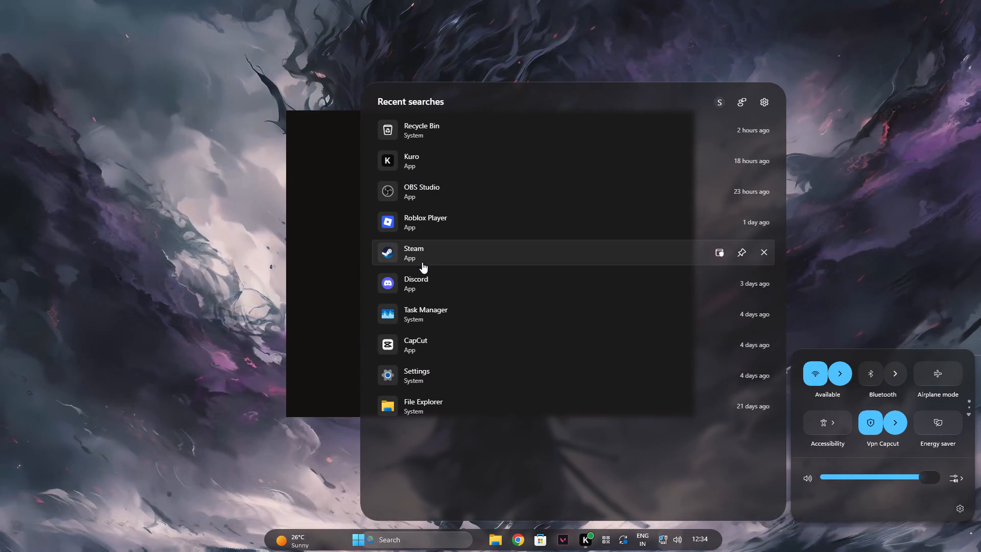
Launch the CapCut app from the recent searches.
click(408, 344)
click(406, 349)
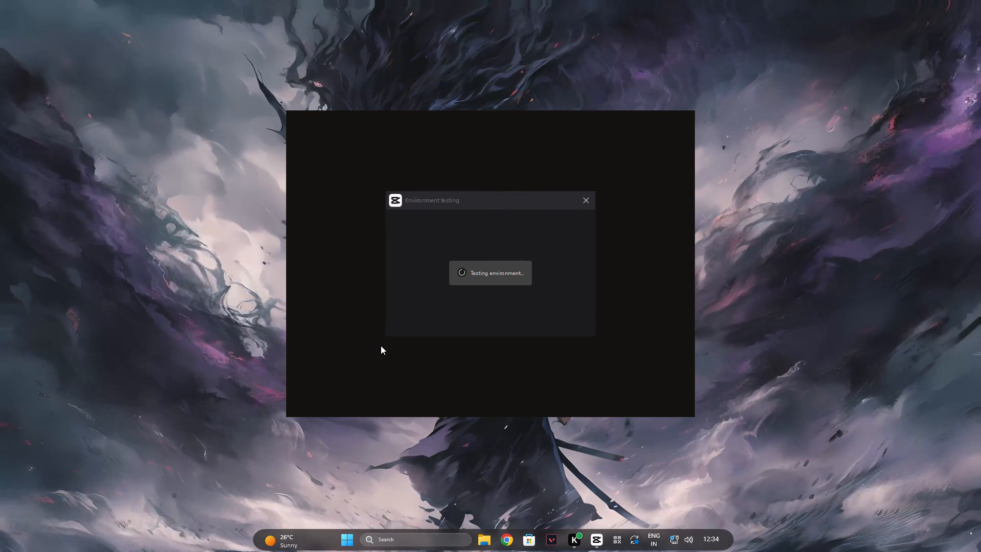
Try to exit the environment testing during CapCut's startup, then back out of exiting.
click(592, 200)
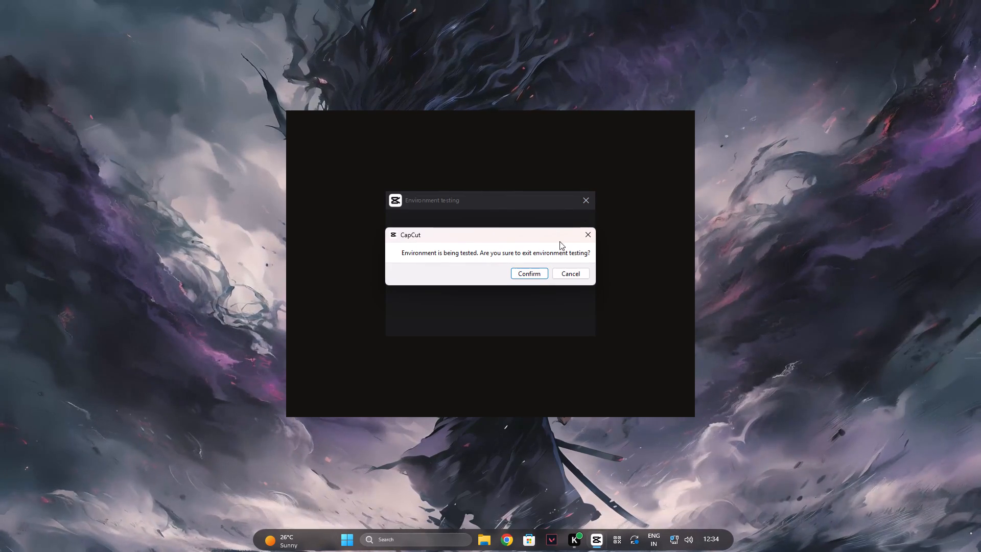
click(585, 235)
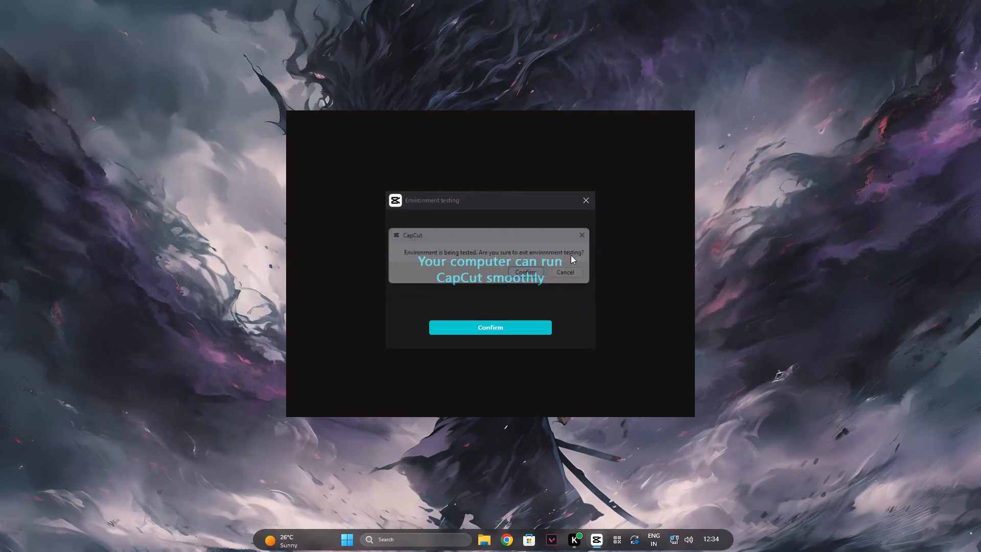
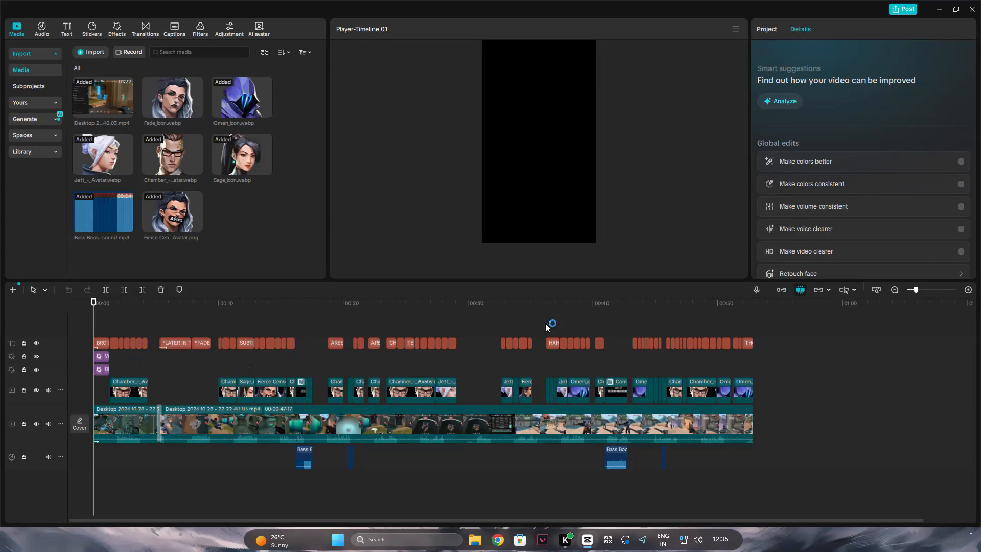
Check which font the "AGAR BHAI MERA" caption near the start of the timeline uses.
double_click(965, 292)
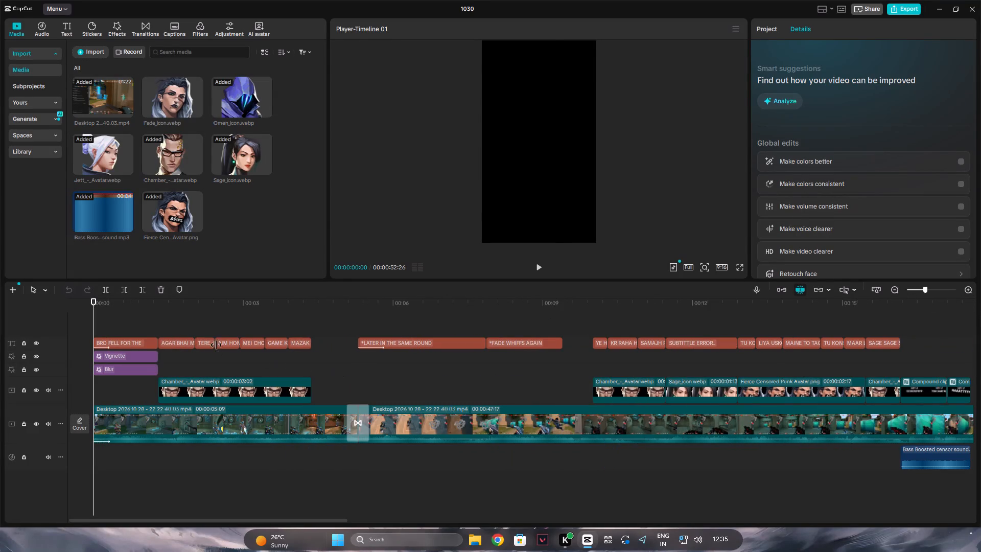
click(185, 344)
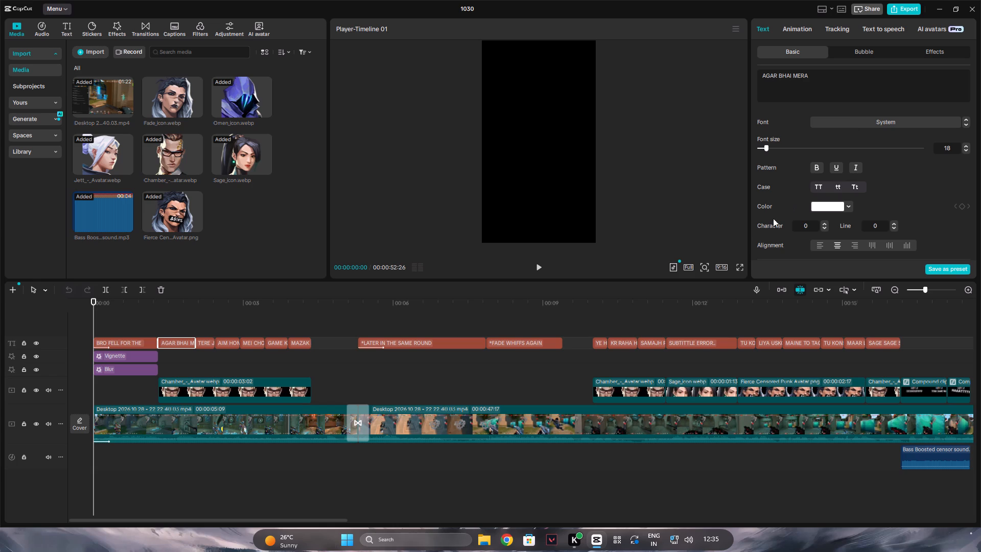
click(179, 323)
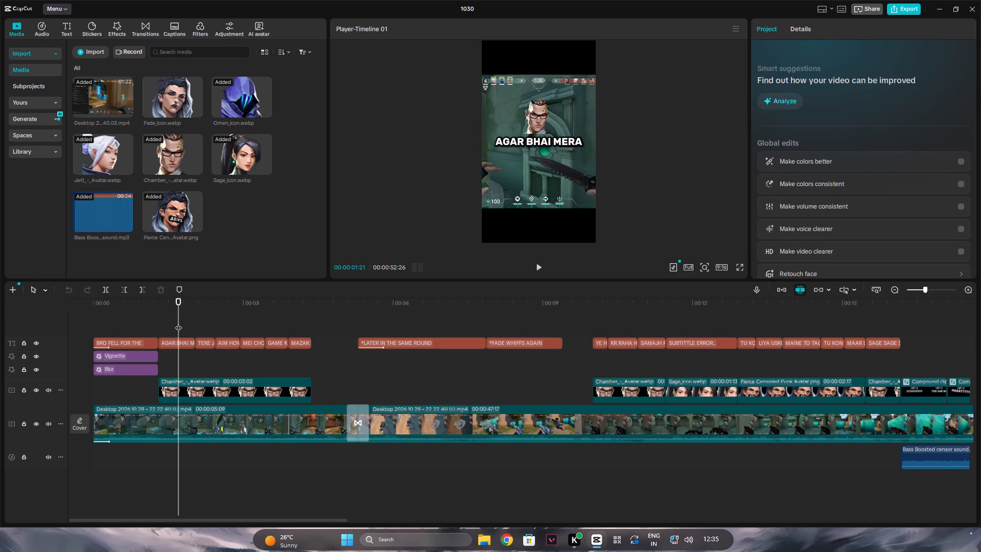
click(180, 340)
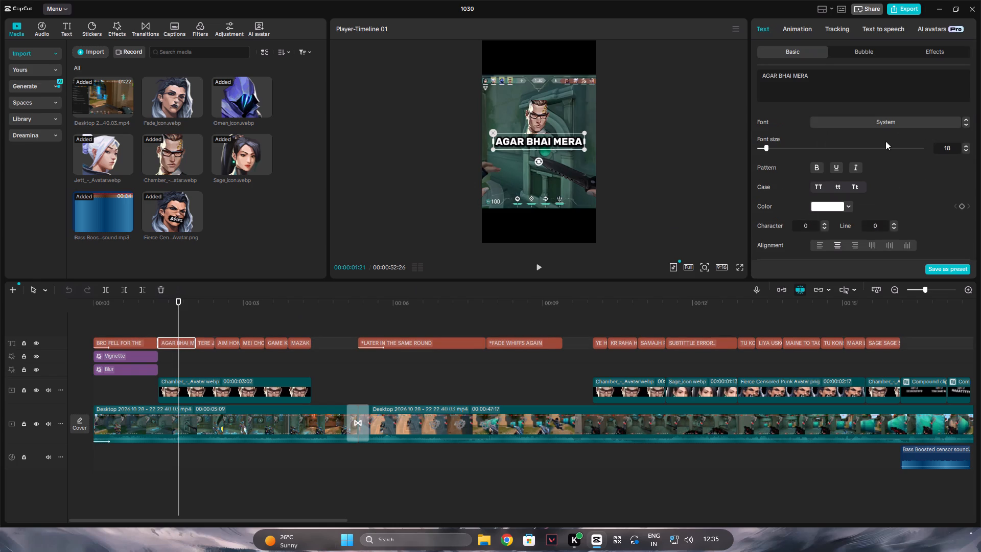
click(924, 128)
click(927, 121)
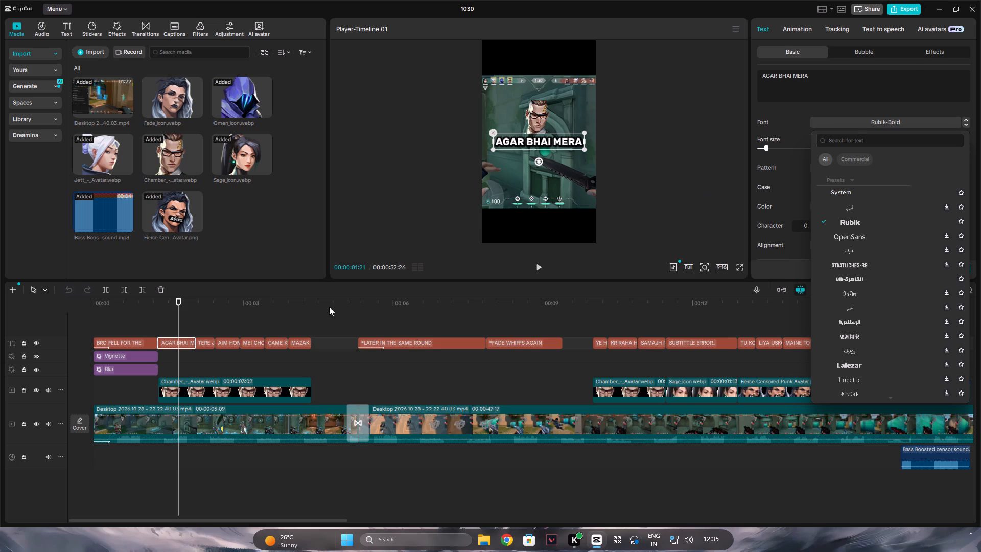
click(269, 315)
Examine the "AGAR BHAI MERA" caption's text style, transform, stroke and shadow settings.
click(165, 343)
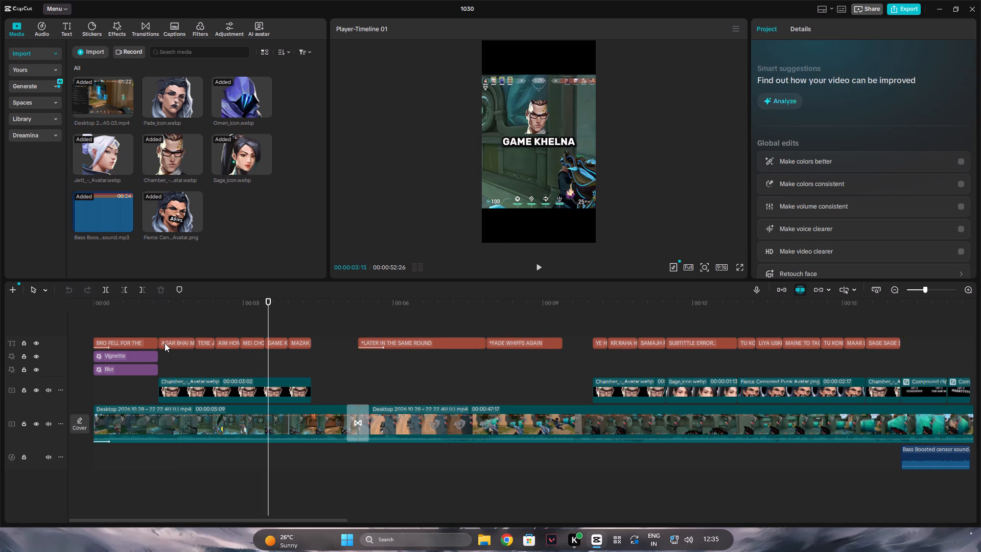
scroll(879, 208, down, 1)
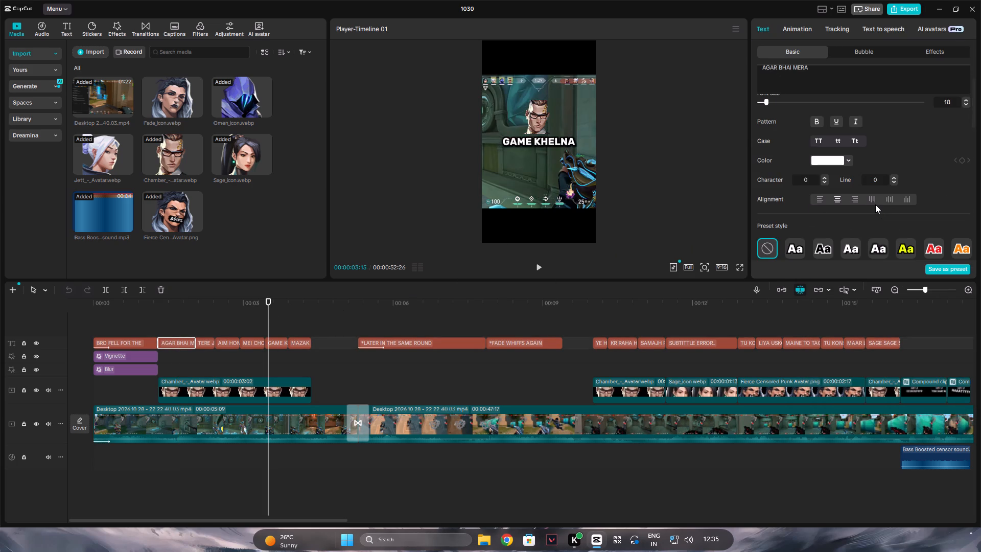
scroll(875, 204, down, 3)
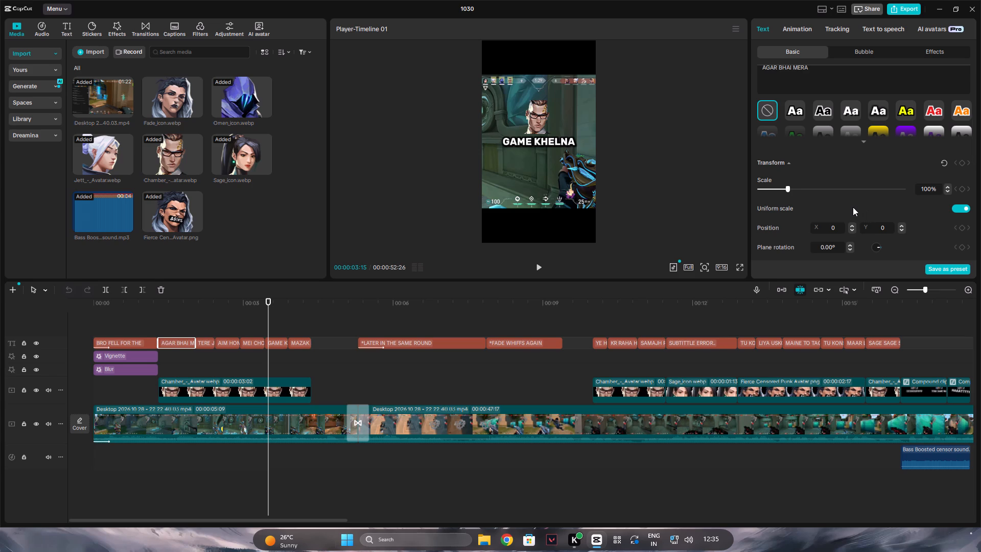
scroll(853, 207, down, 5)
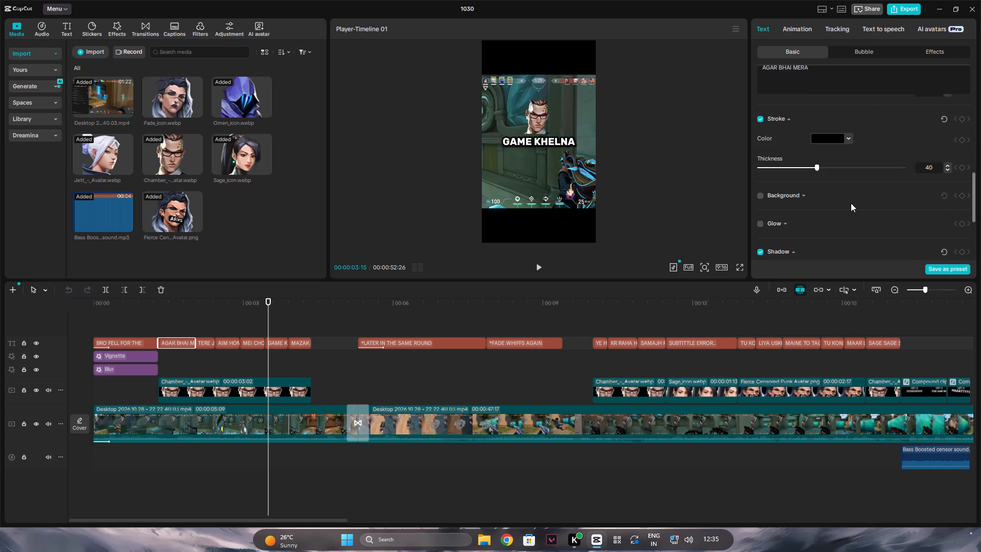
scroll(851, 203, down, 1)
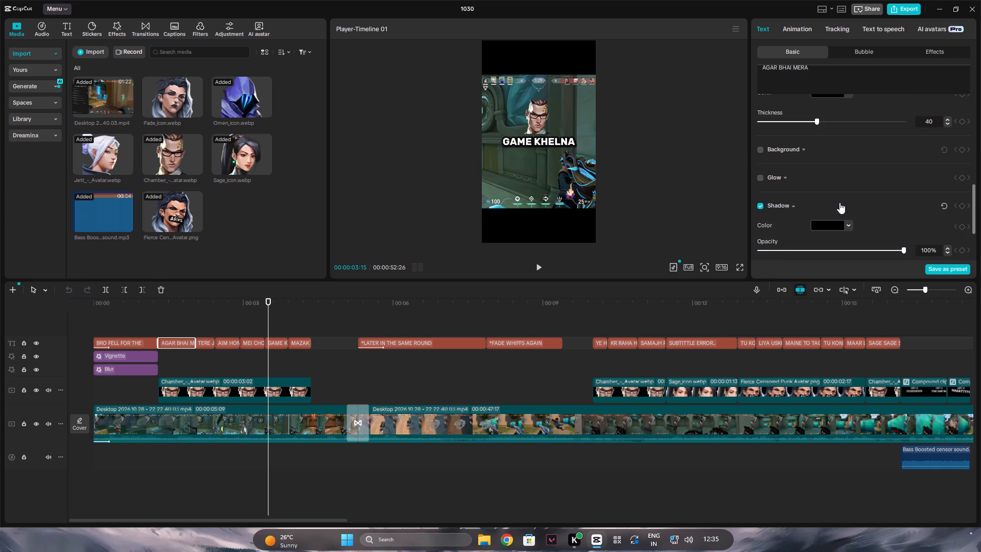
scroll(809, 200, down, 2)
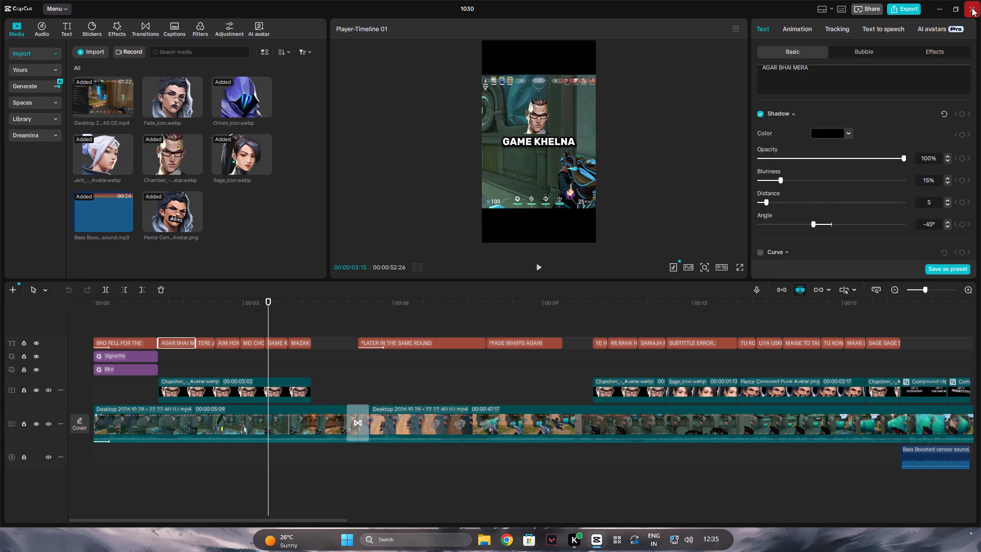
Inspect the scale and position settings of the first Chamber avatar overlay clip.
click(289, 386)
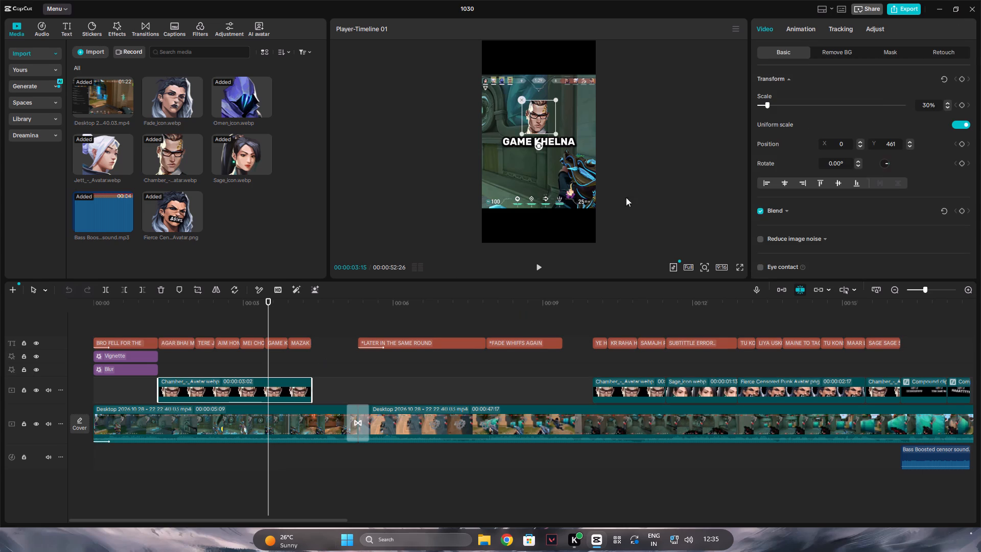
Close the 1030 project.
click(972, 0)
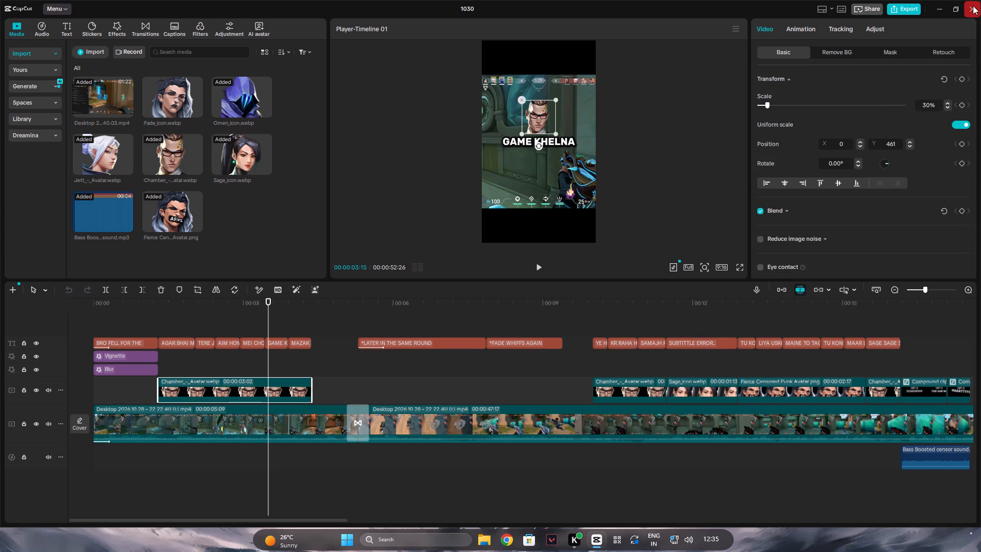
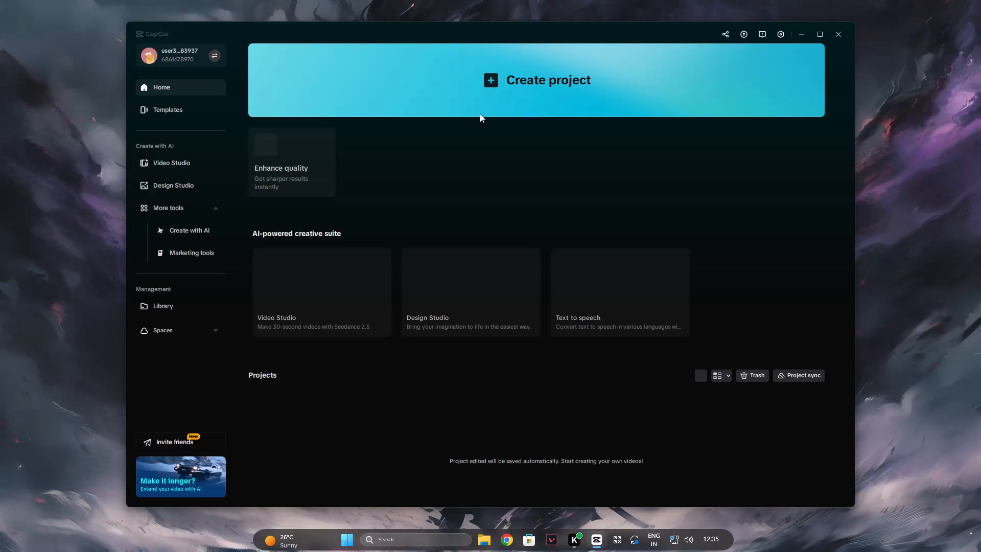
Create a new project from the home screen.
click(535, 101)
triple_click(539, 99)
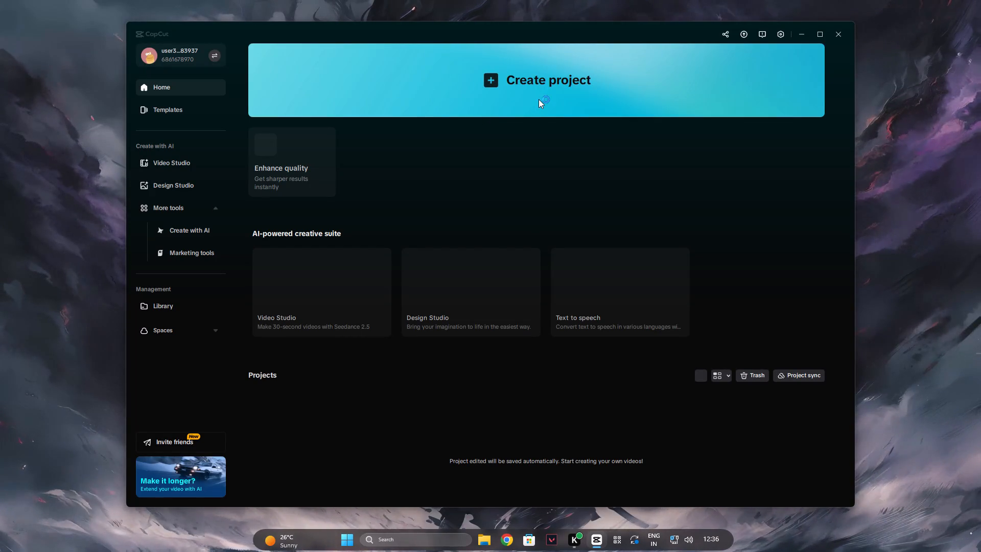
double_click(540, 98)
drag(672, 191, 645, 66)
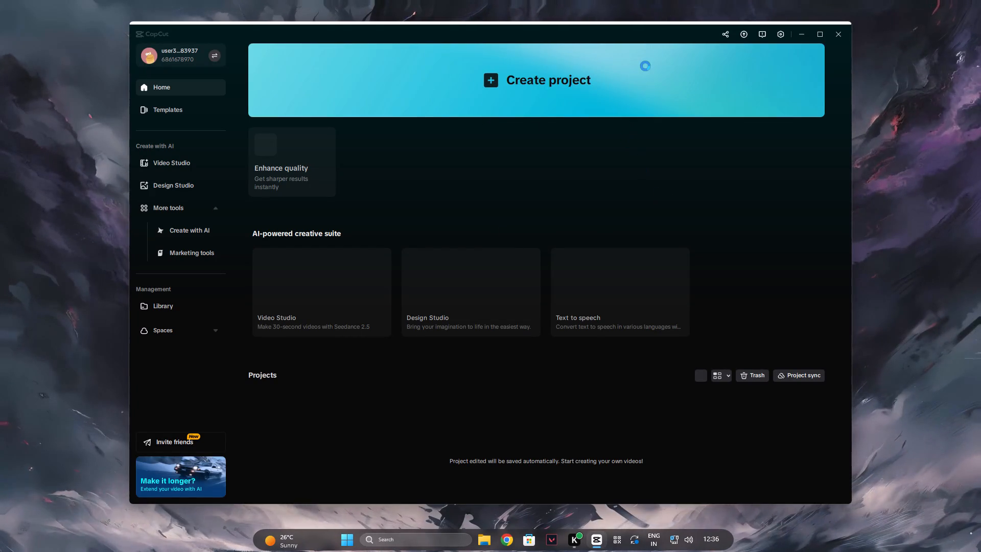
drag(645, 66, 603, 41)
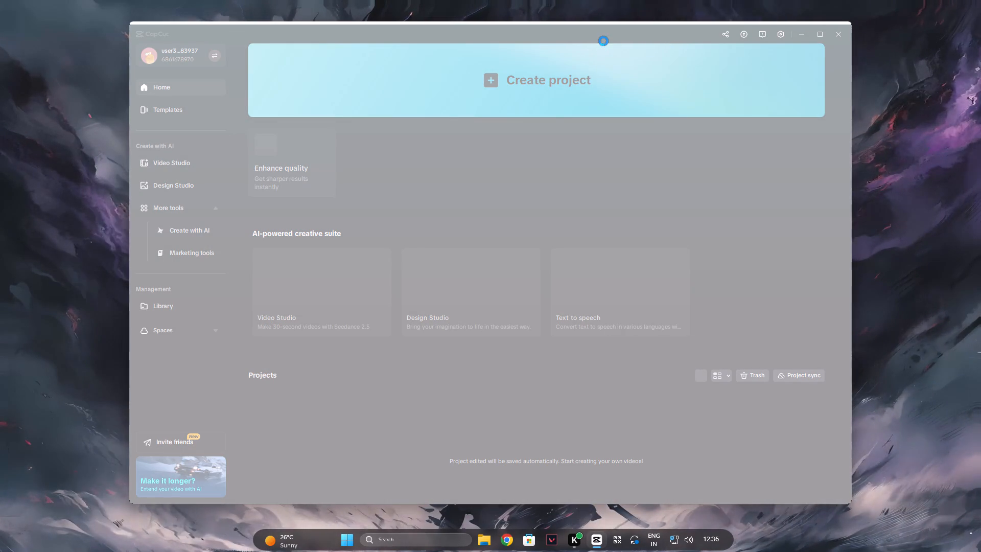
drag(603, 41, 548, 227)
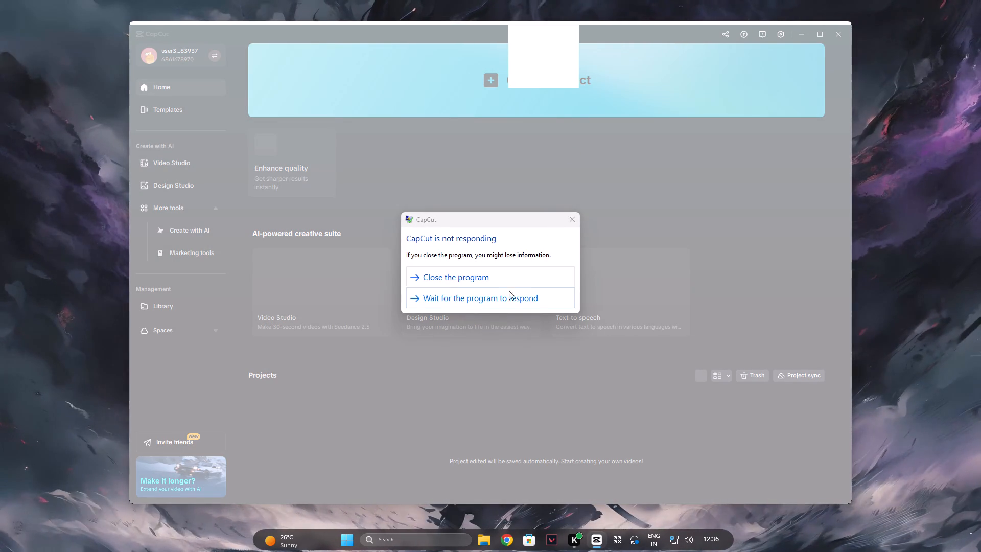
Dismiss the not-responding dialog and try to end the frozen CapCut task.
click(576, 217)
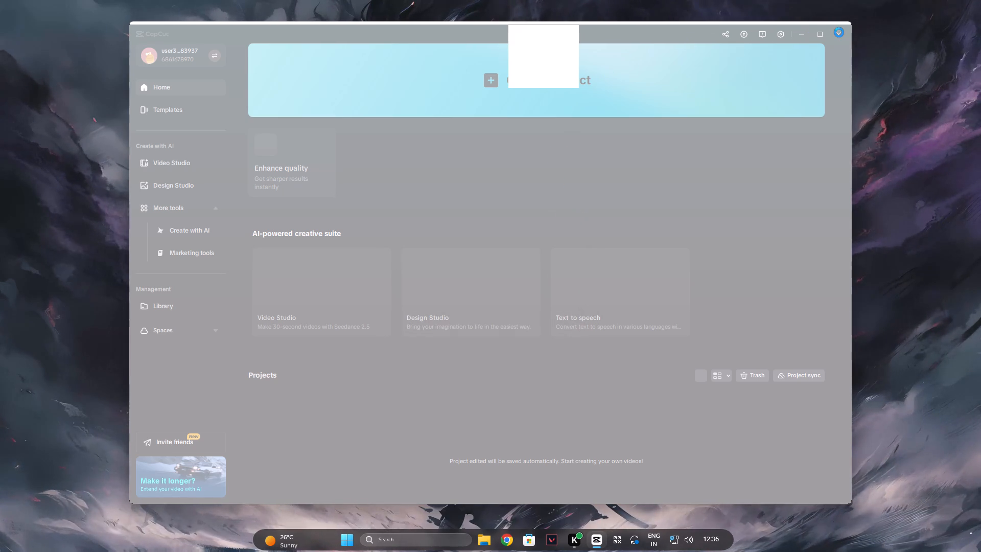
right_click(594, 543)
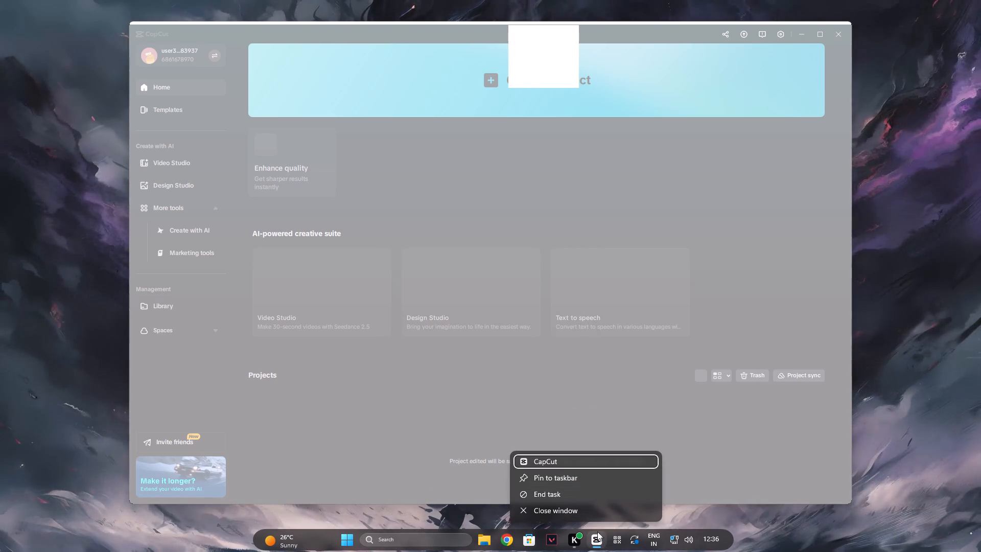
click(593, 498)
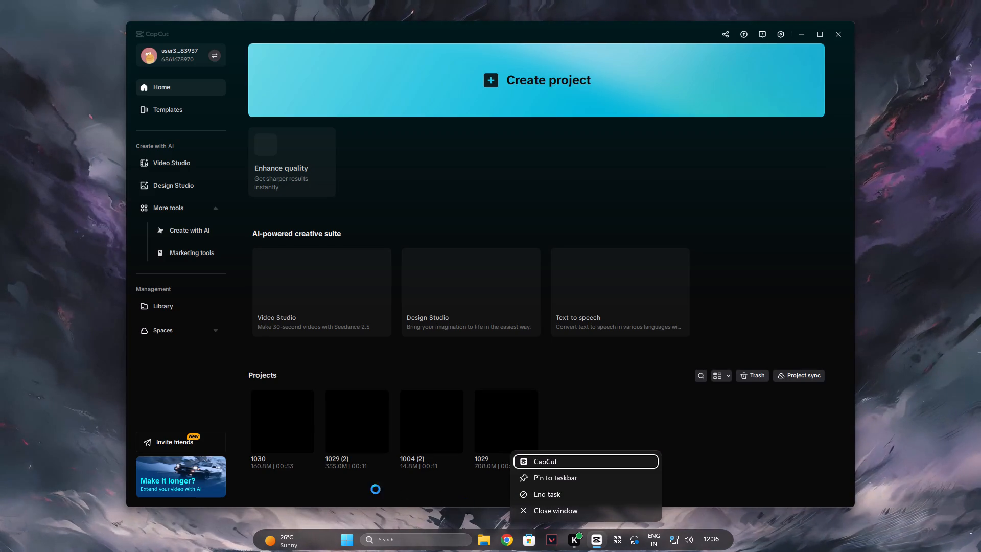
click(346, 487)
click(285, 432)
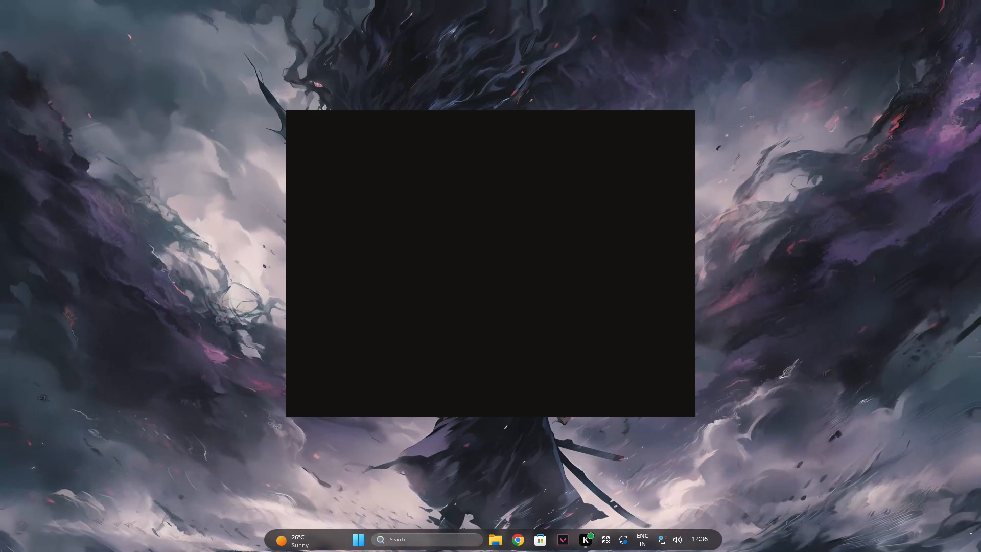
Open CapCut through Windows search.
click(453, 535)
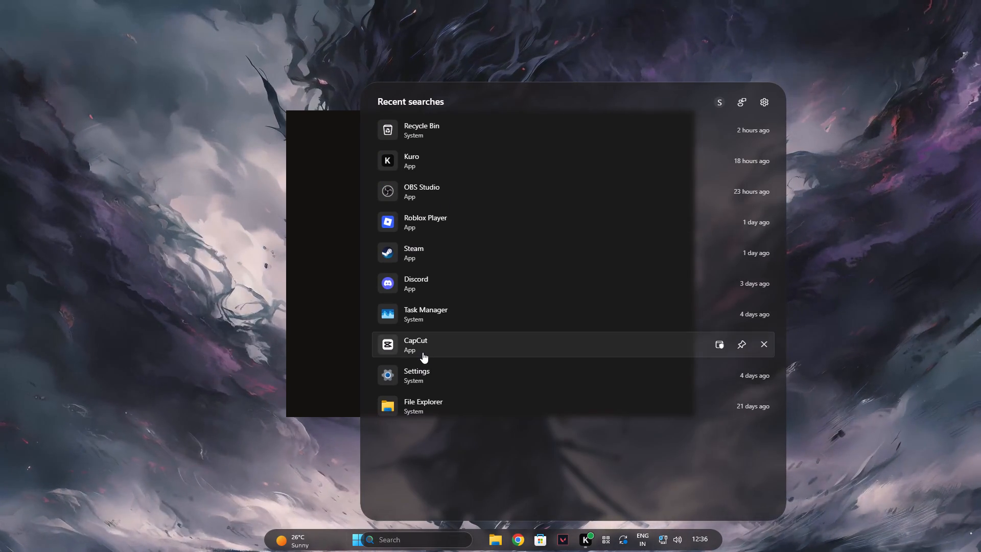
click(423, 352)
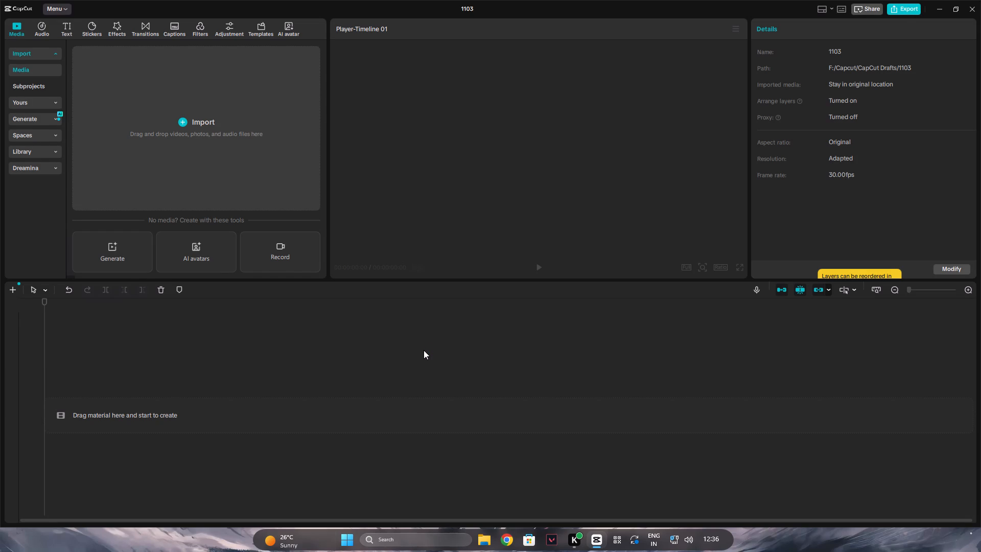
Import the clips Desktop 2026.11.03 - 11.17.35.02 and Desktop 2026.11.03 - 11.21.32.03 from the C:\Clips\Desktop folder.
click(298, 197)
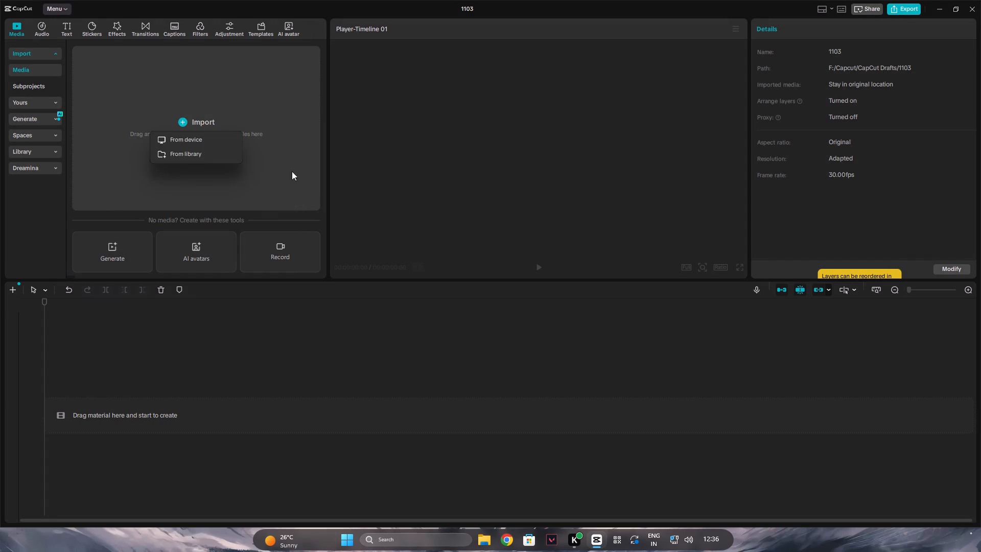
click(219, 137)
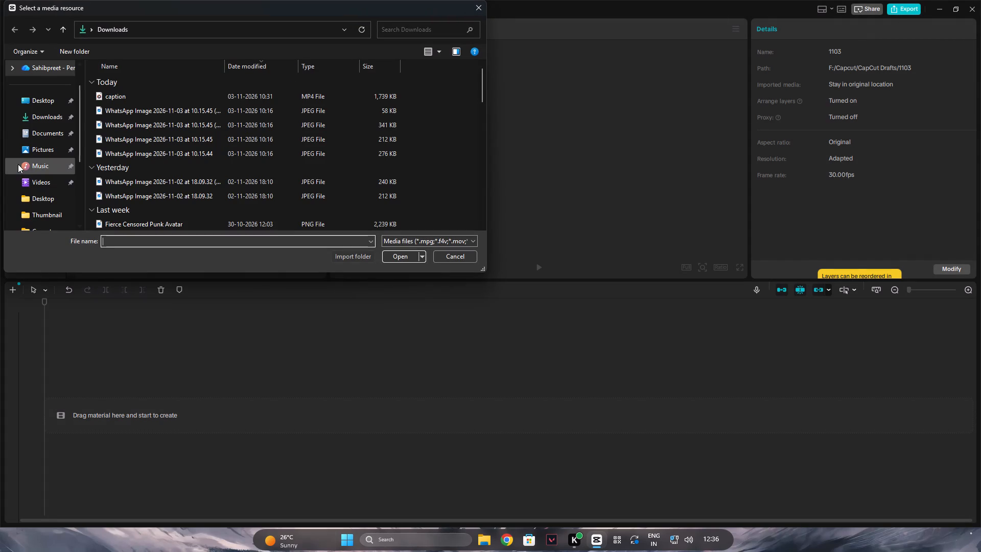
scroll(18, 165, down, 2)
click(38, 182)
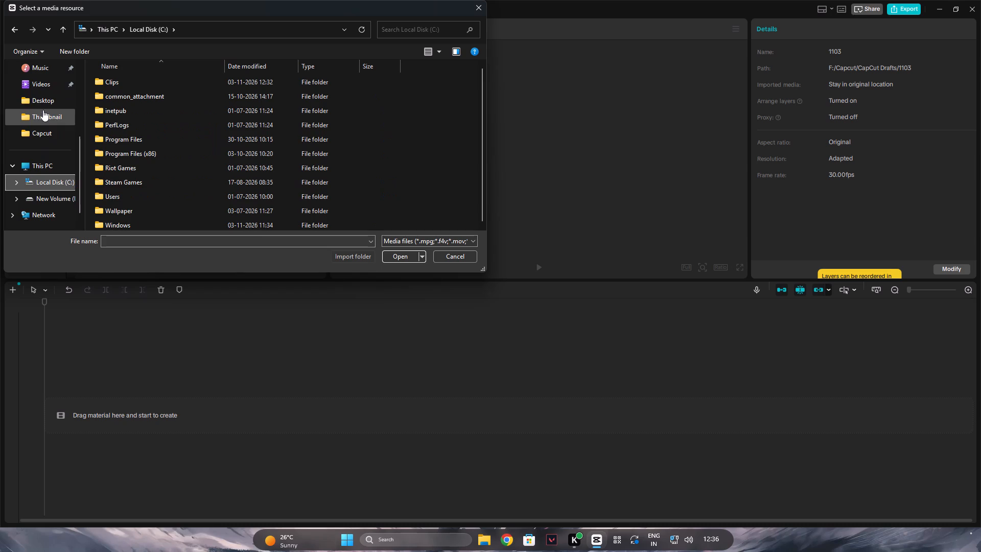
click(45, 81)
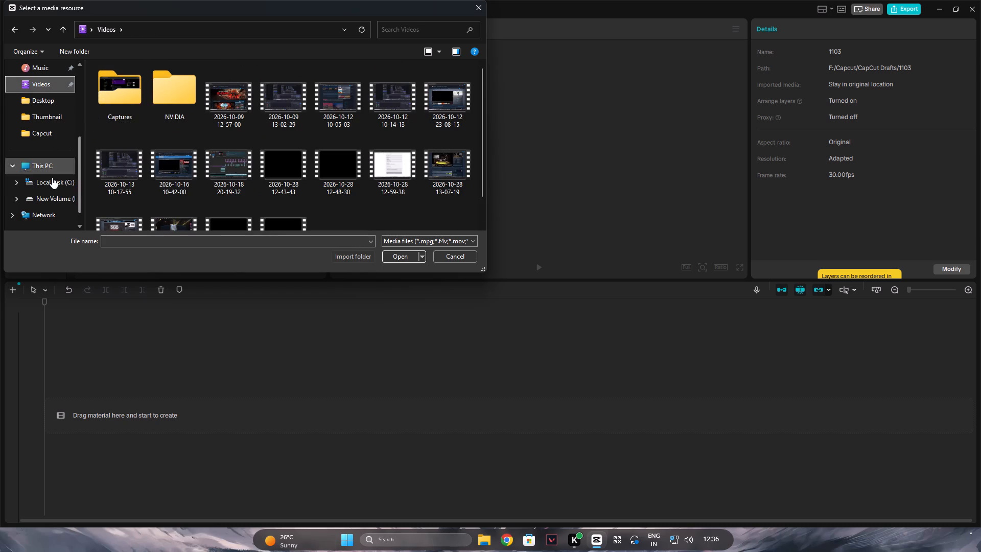
click(46, 165)
double_click(209, 97)
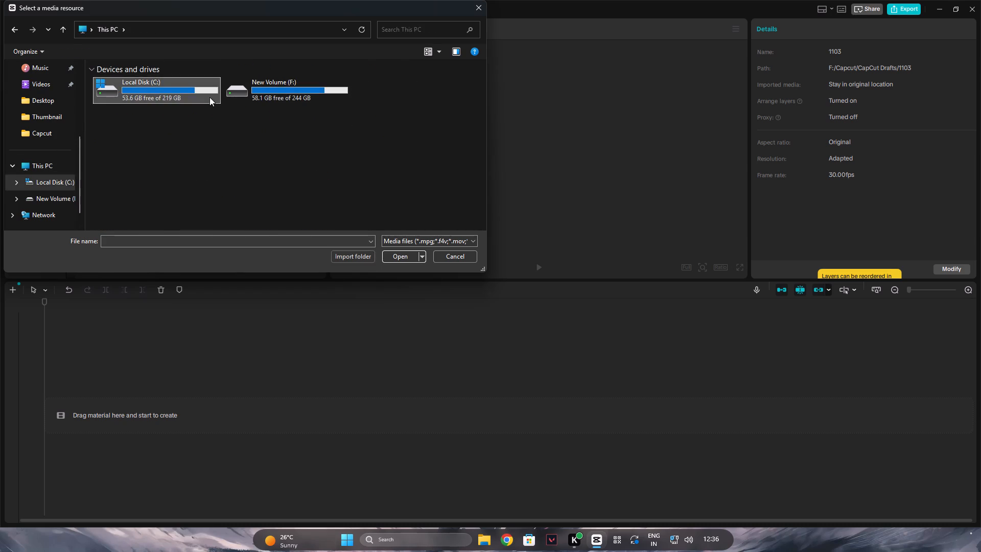
double_click(204, 84)
scroll(261, 139, down, 3)
double_click(232, 86)
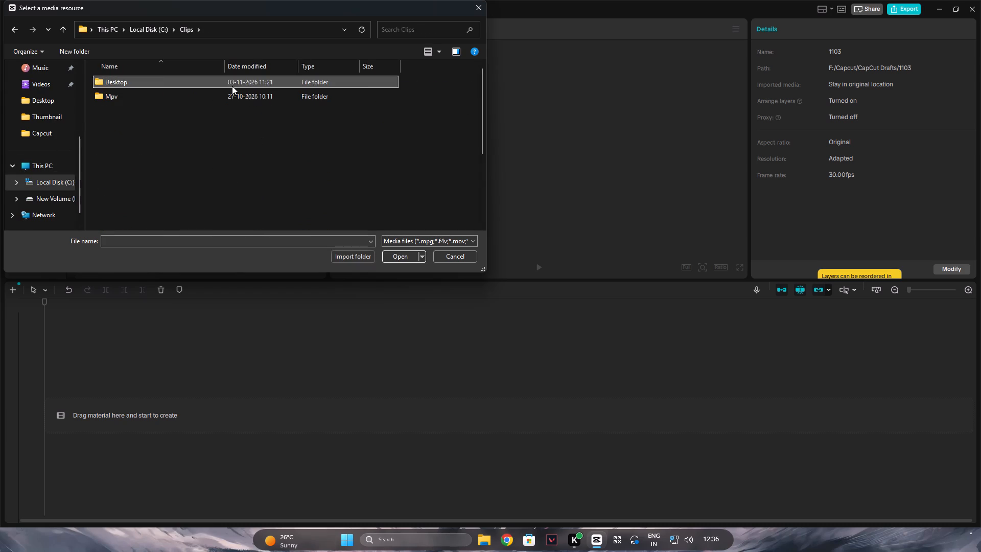
scroll(259, 117, down, 4)
click(209, 189)
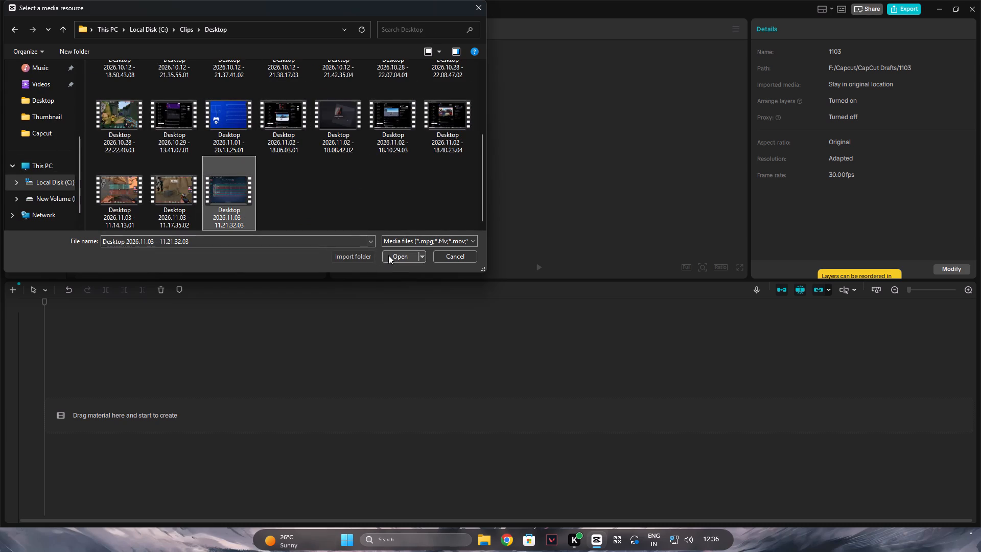
click(283, 210)
drag(274, 222, 171, 221)
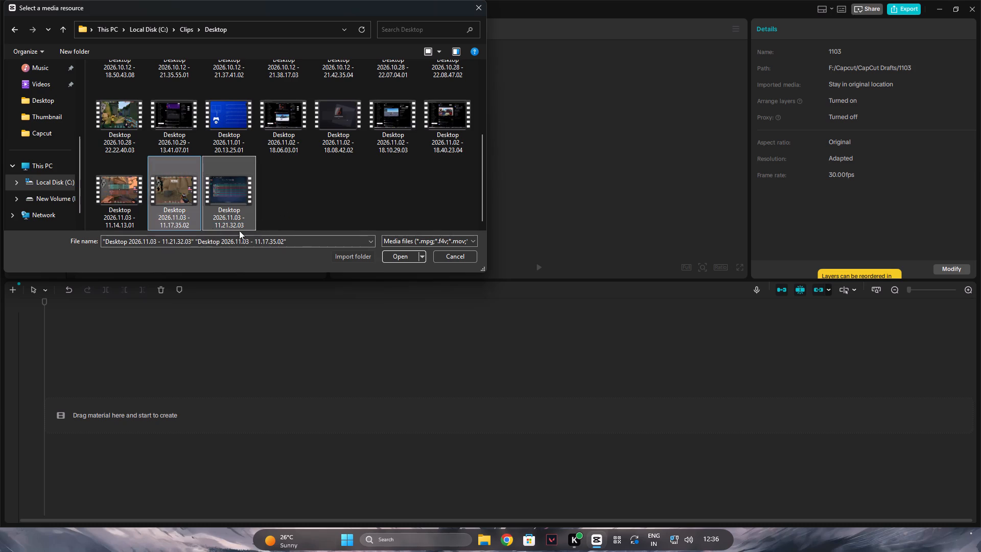
click(399, 255)
Place the Desktop 2026.11.03 - 11.17.35.02 clip at the start of the empty timeline.
click(96, 96)
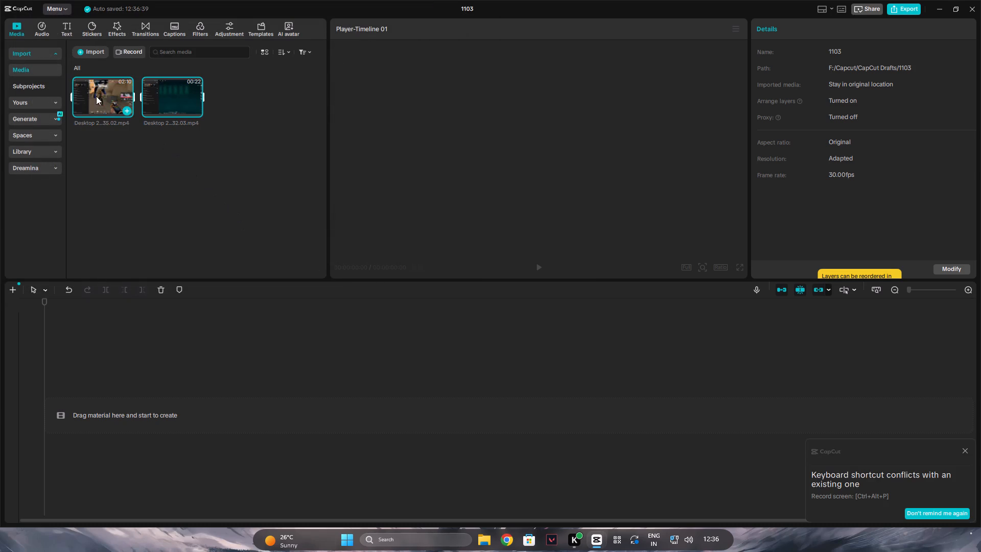
drag(105, 95, 114, 430)
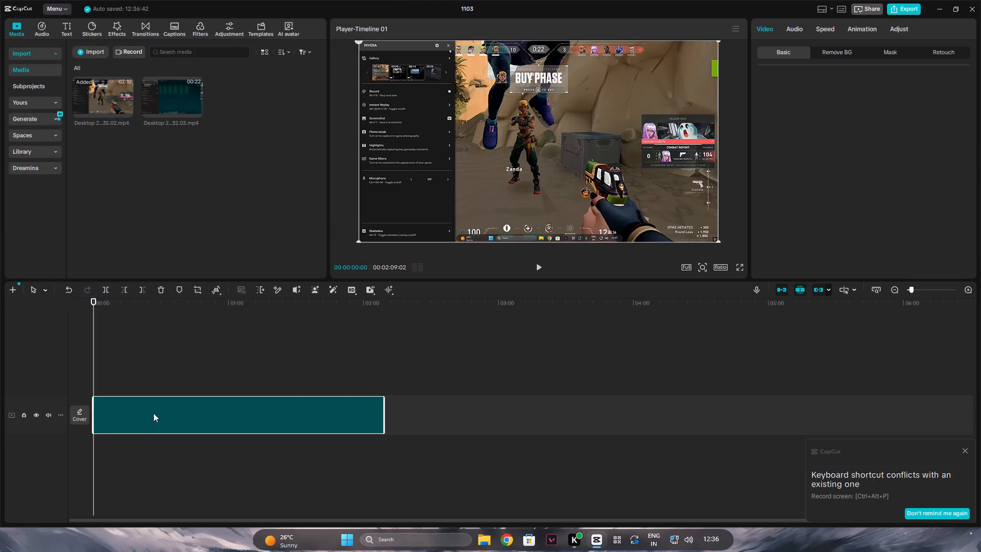
Set the project's aspect ratio to 9:16.
click(721, 264)
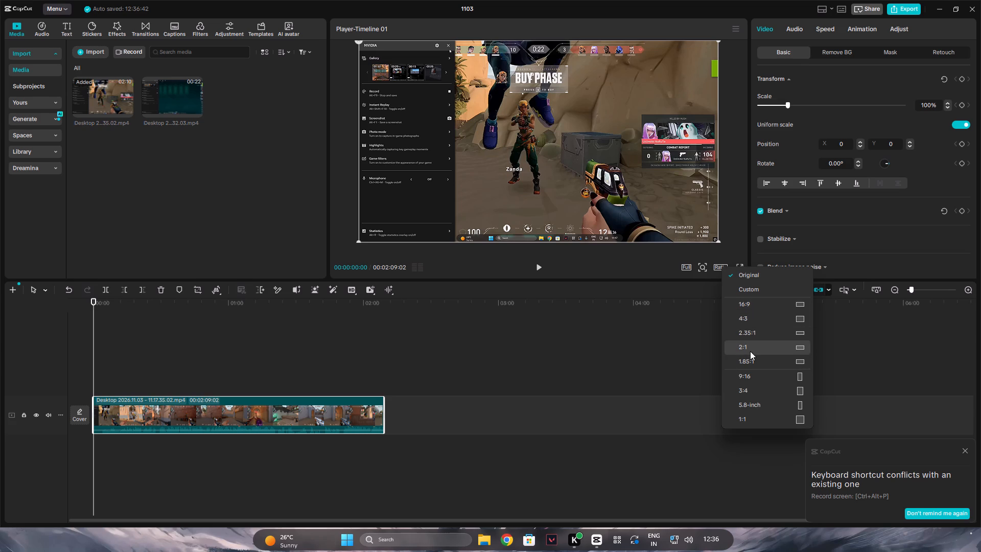
click(753, 375)
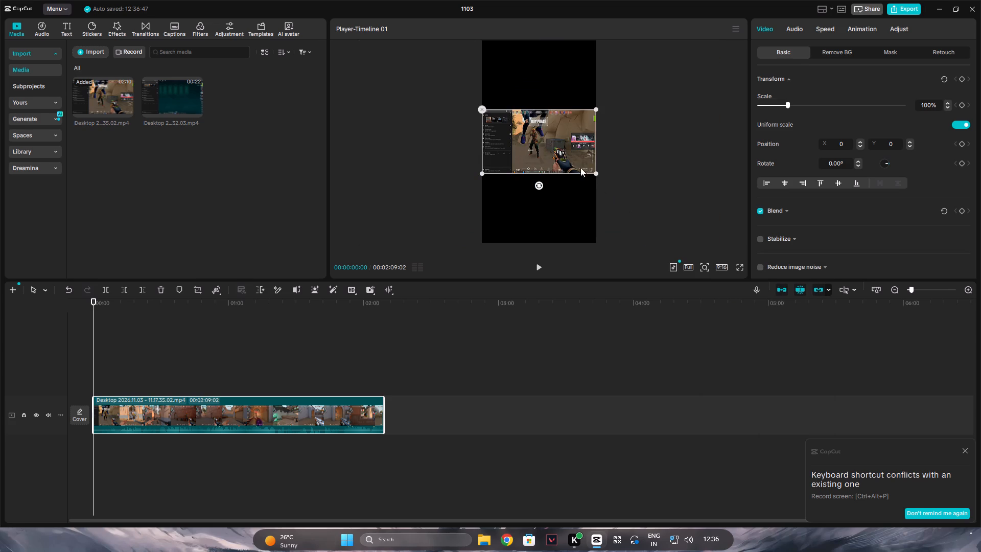
Enlarge the gameplay clip to a uniform scale of 206%.
drag(789, 103, 830, 107)
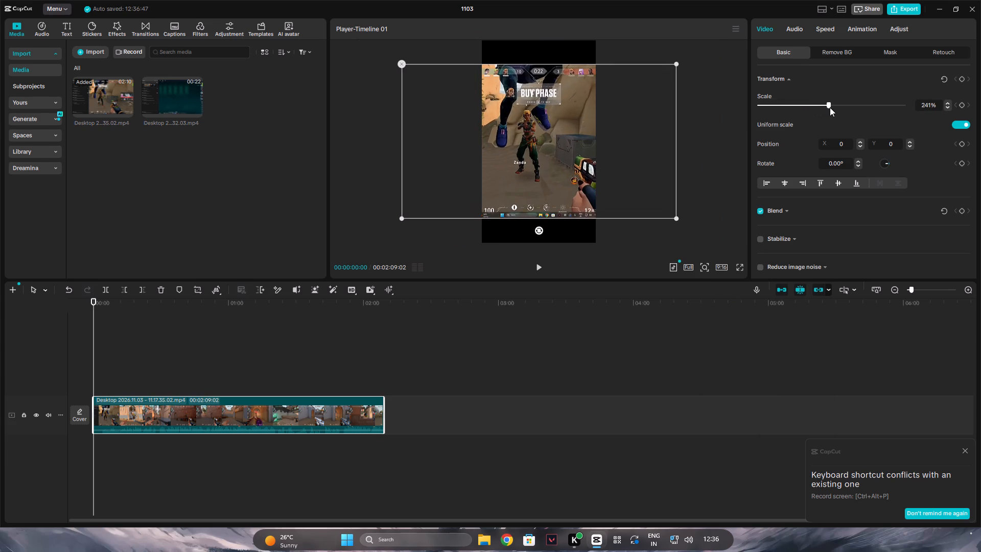
drag(830, 107, 820, 109)
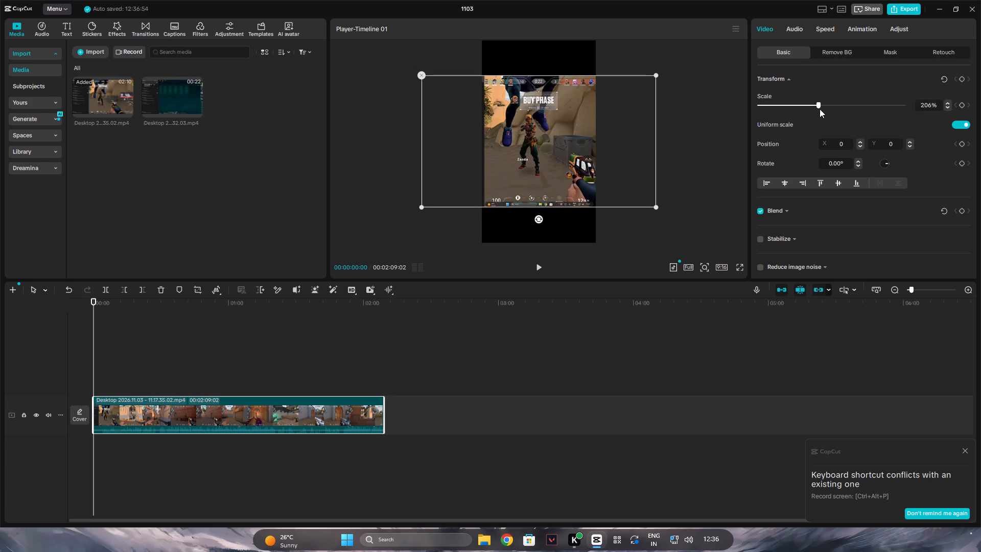
Move the gameplay clip slightly upward in the vertical frame, keeping it horizontally centred.
click(589, 158)
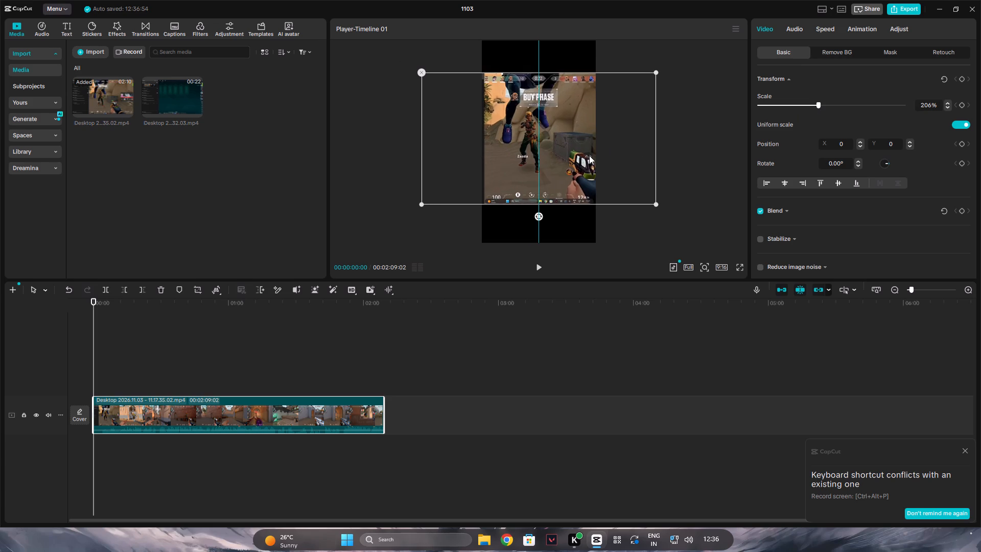
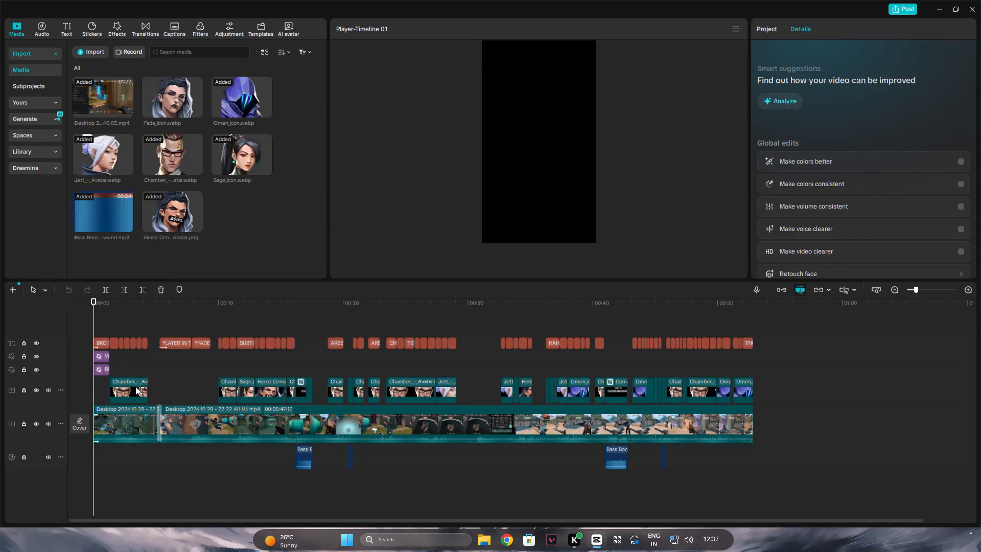
Check the transform settings of the first gameplay clip in the 1030 project, then close that project.
click(125, 423)
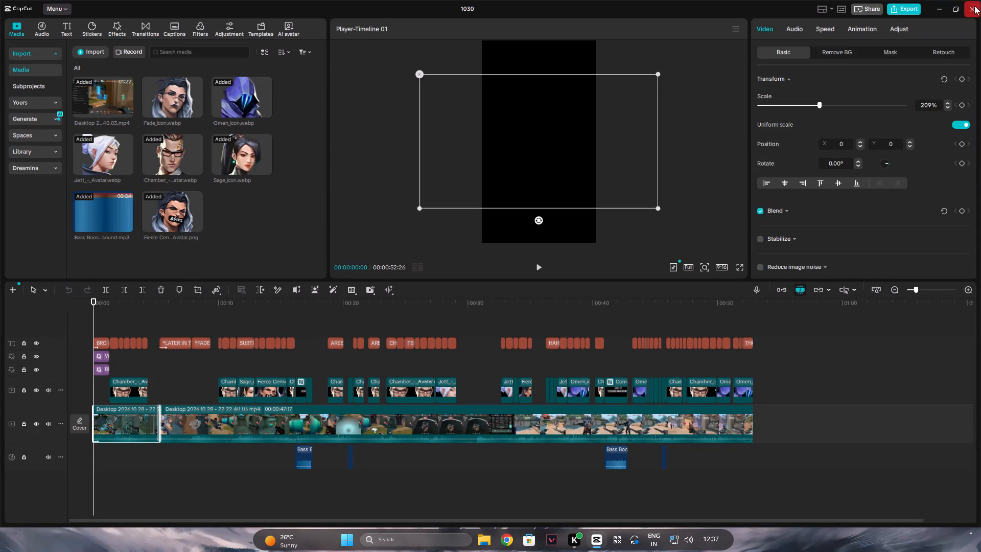
click(970, 0)
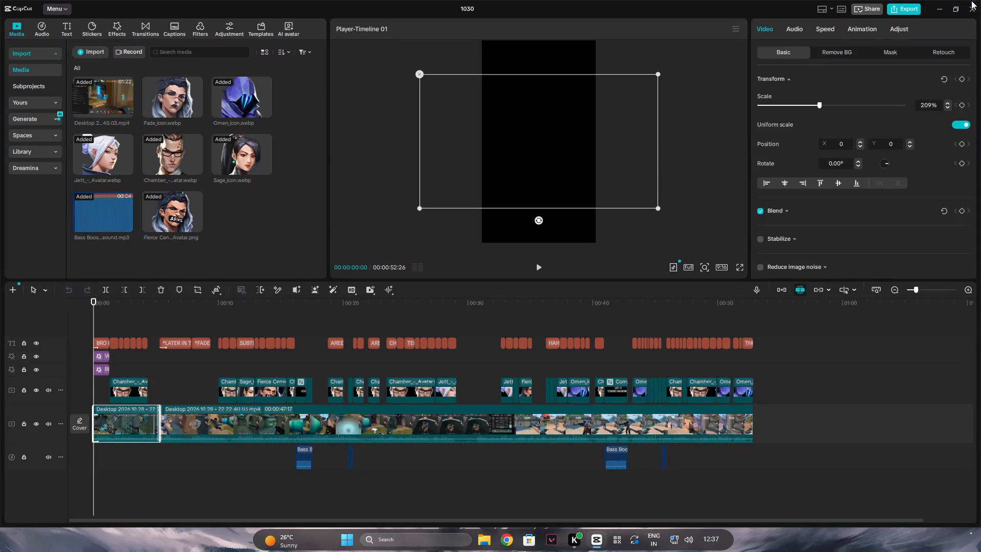
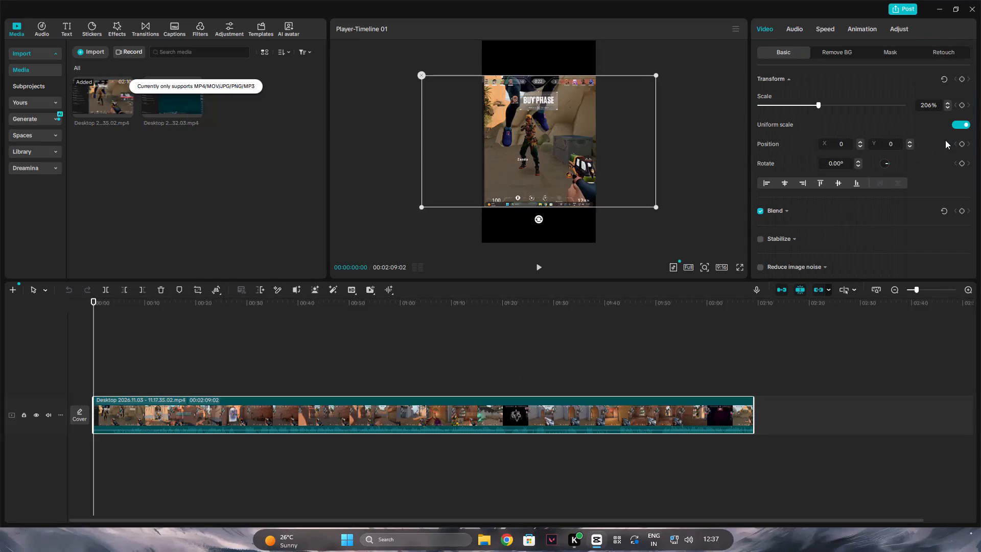
Set the gameplay clip's scale to 210%.
triple_click(948, 101)
click(946, 103)
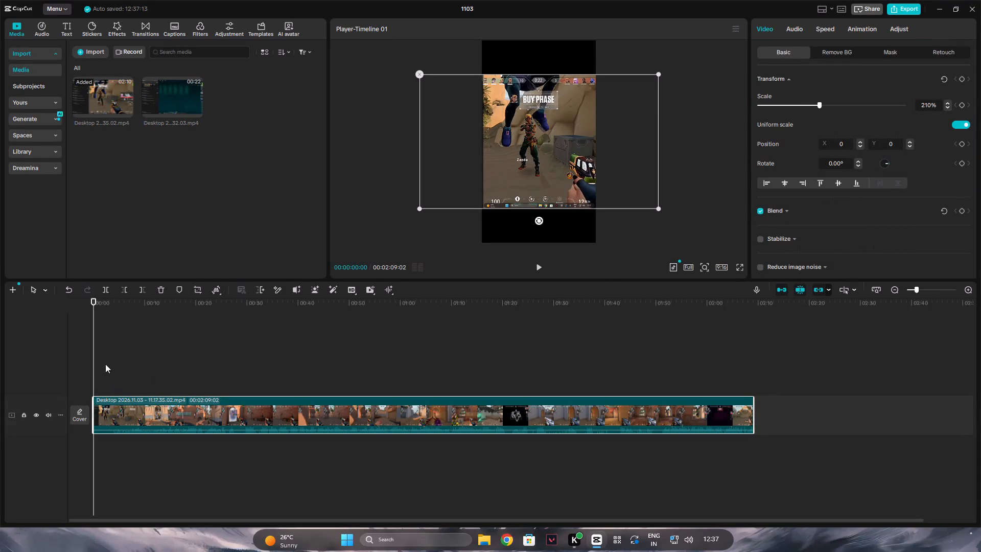
Find the round's starting point at about 00:00:13:09 and trim away everything before it from the gameplay clip.
drag(91, 354, 151, 348)
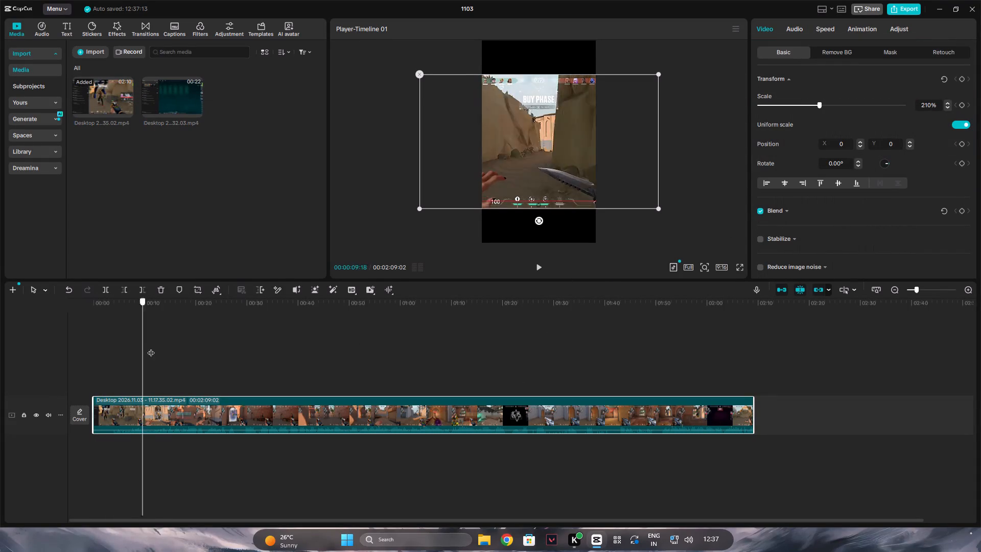
drag(151, 348, 166, 355)
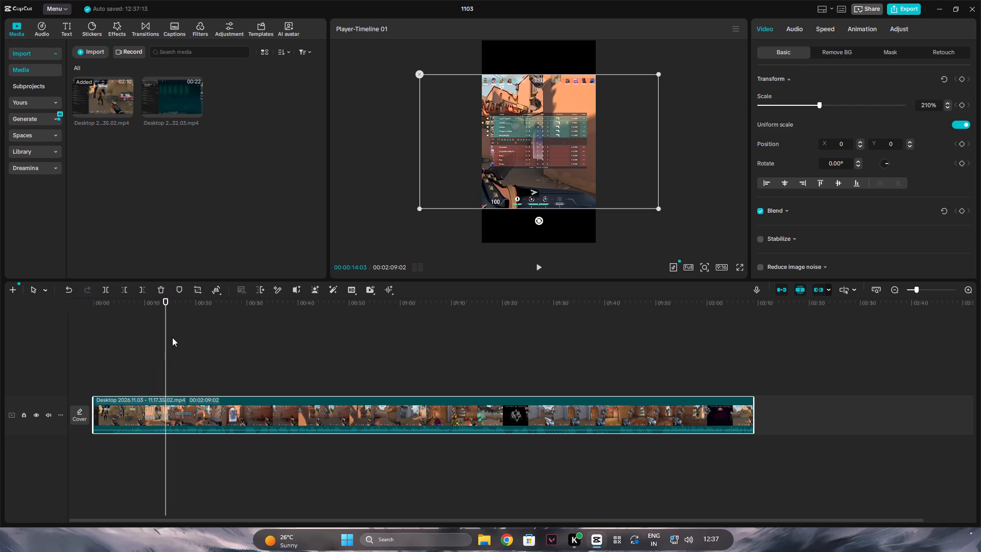
key(space)
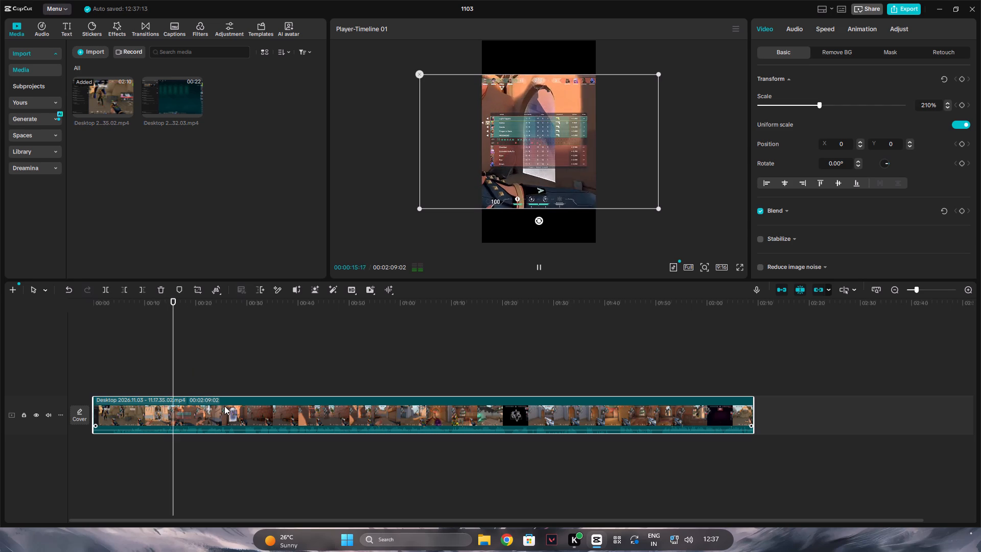
key(space)
drag(181, 373, 161, 381)
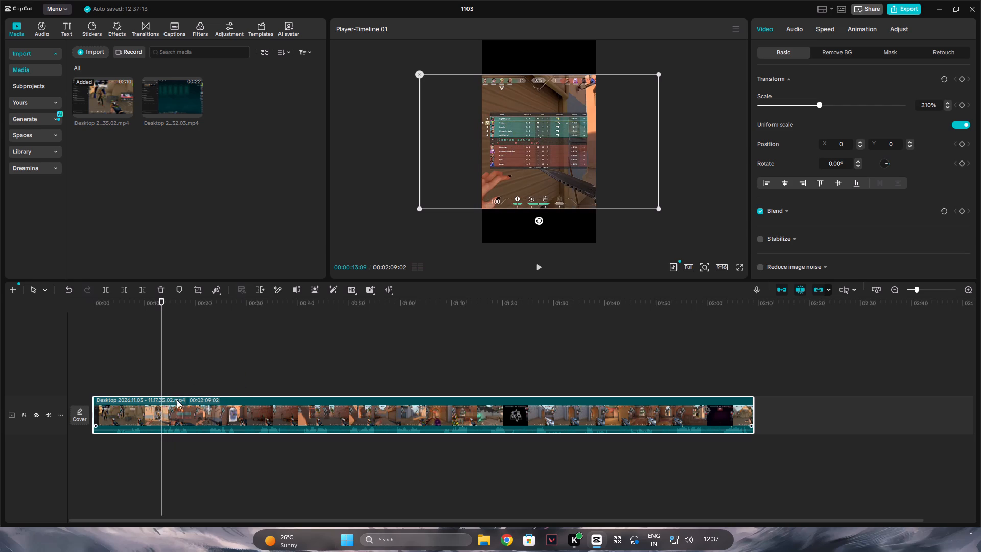
click(126, 289)
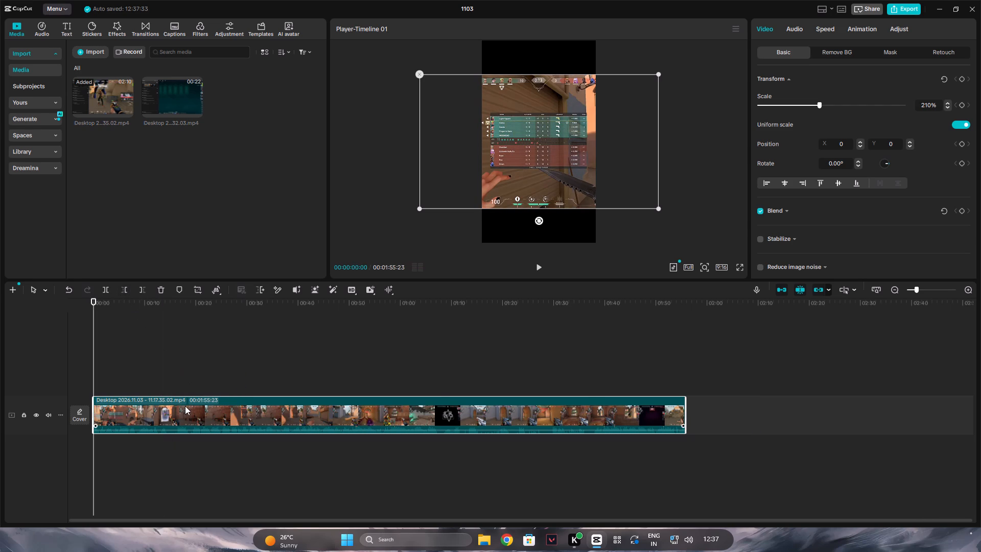
Turn off the timeline's main track magnet and linkage.
click(778, 289)
click(817, 289)
click(506, 534)
click(509, 539)
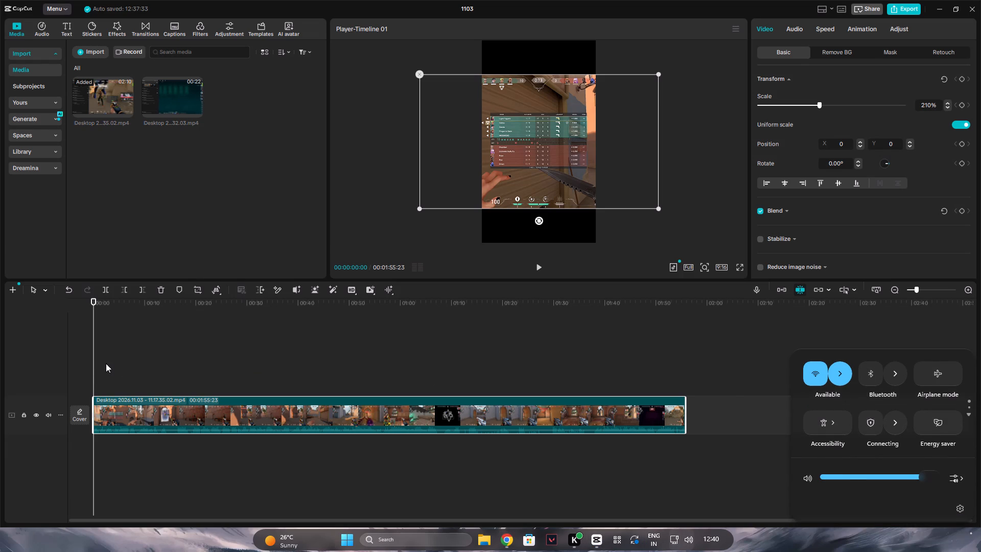
click(99, 364)
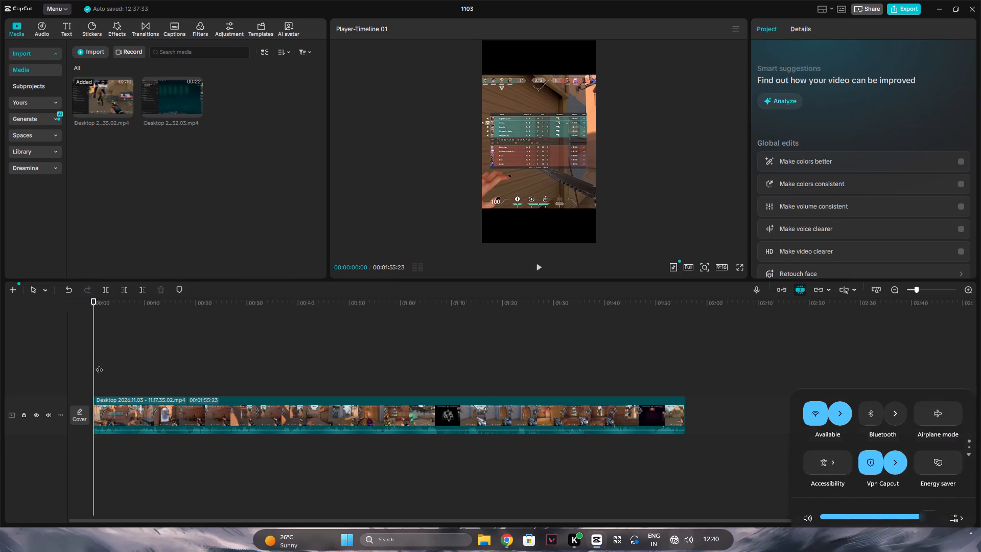
Add a default text clip at the timeline start, insert the copied line into it and scale it down to about 50%.
drag(99, 364, 87, 369)
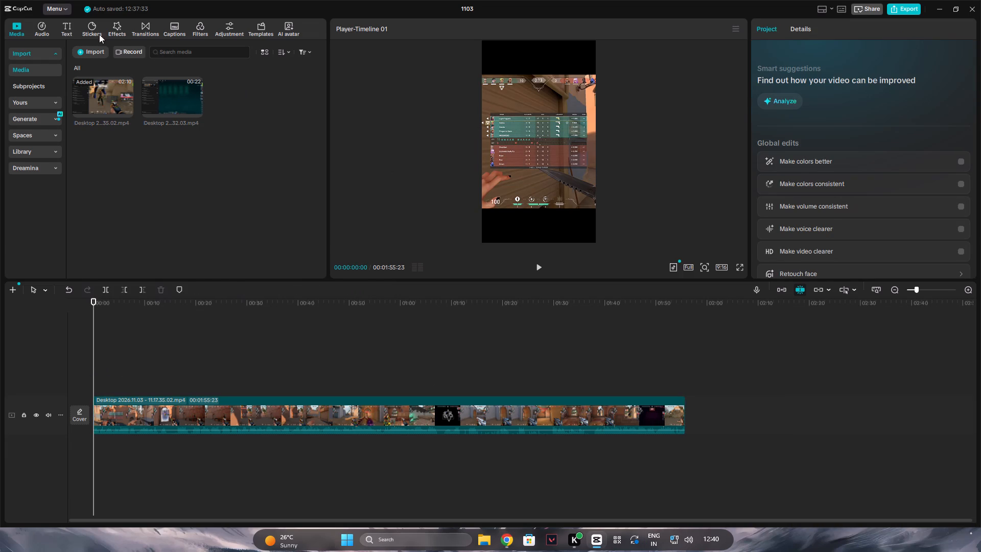
click(66, 27)
click(99, 60)
click(108, 83)
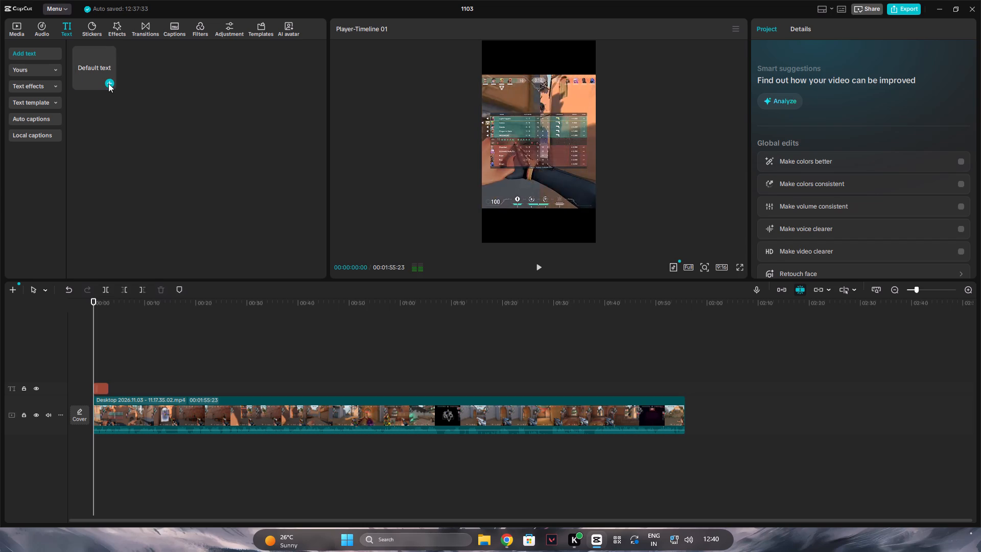
click(776, 73)
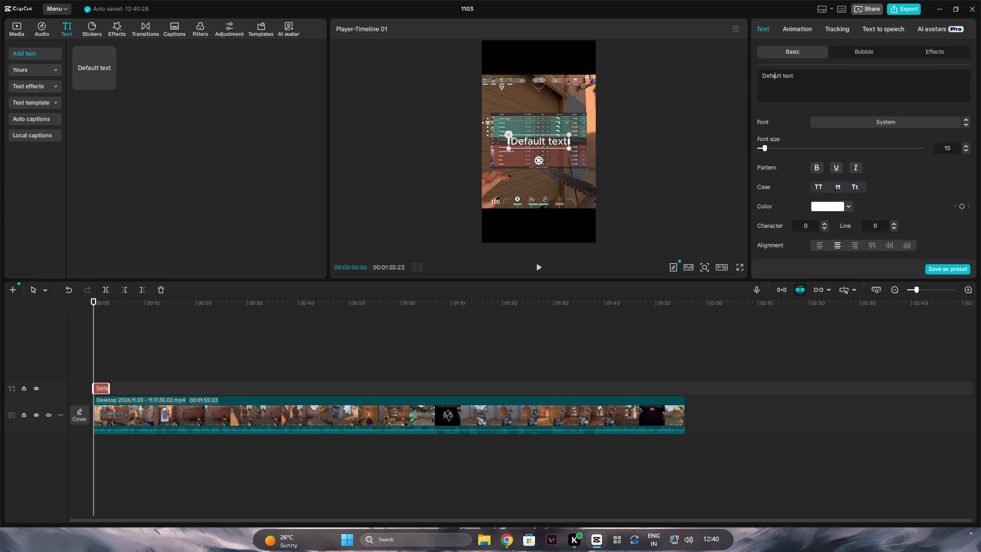
key(ctrl+v)
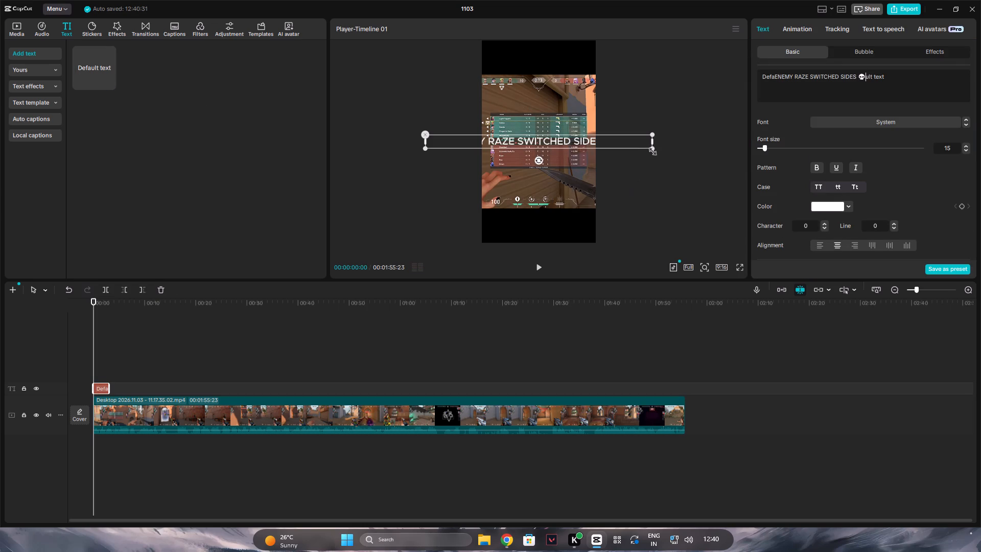
drag(650, 149, 552, 134)
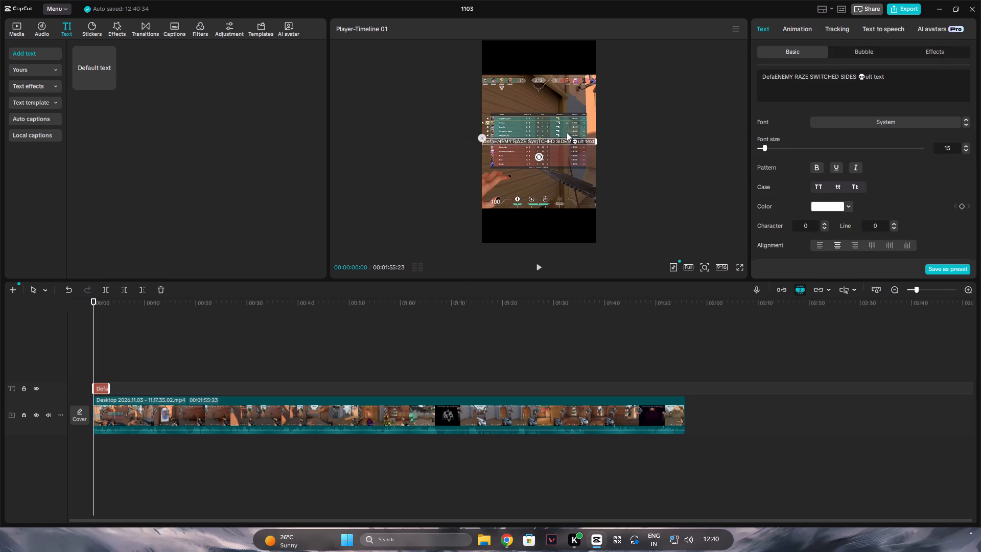
Replace the text clip's entire content with "ENEMY RAZE SWITCHED SIDES 💀".
drag(776, 79, 717, 84)
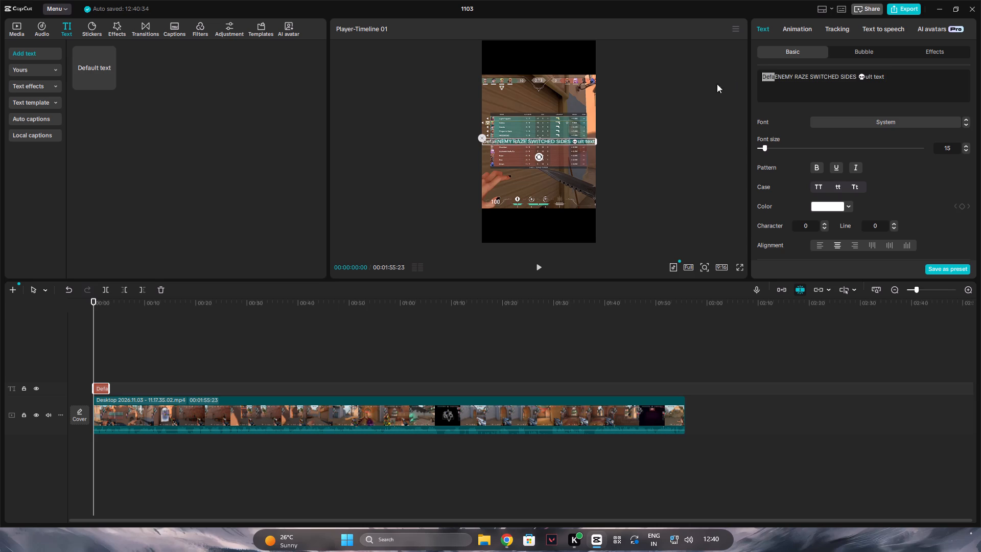
drag(717, 84, 706, 87)
click(891, 74)
drag(889, 75, 874, 80)
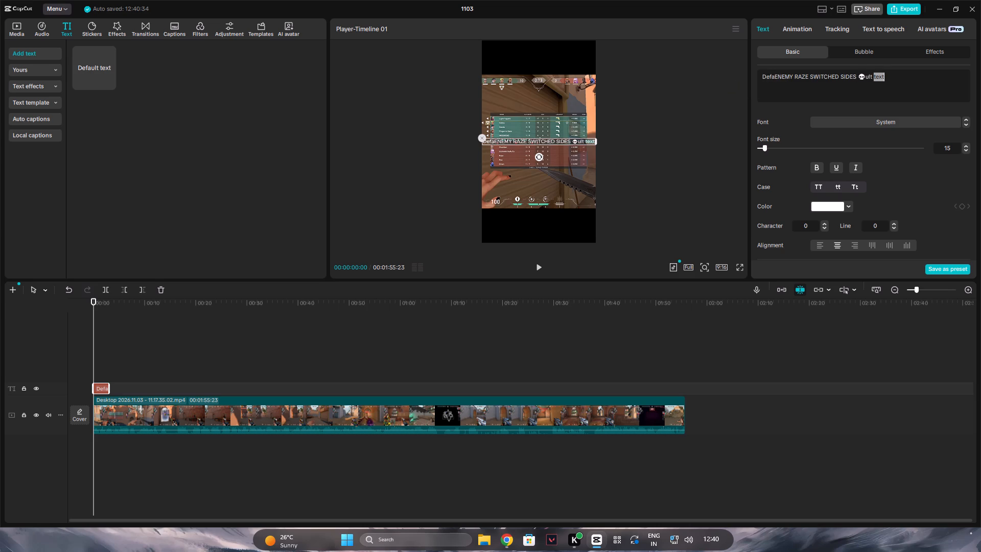
drag(874, 80, 761, 72)
key(BackSpace)
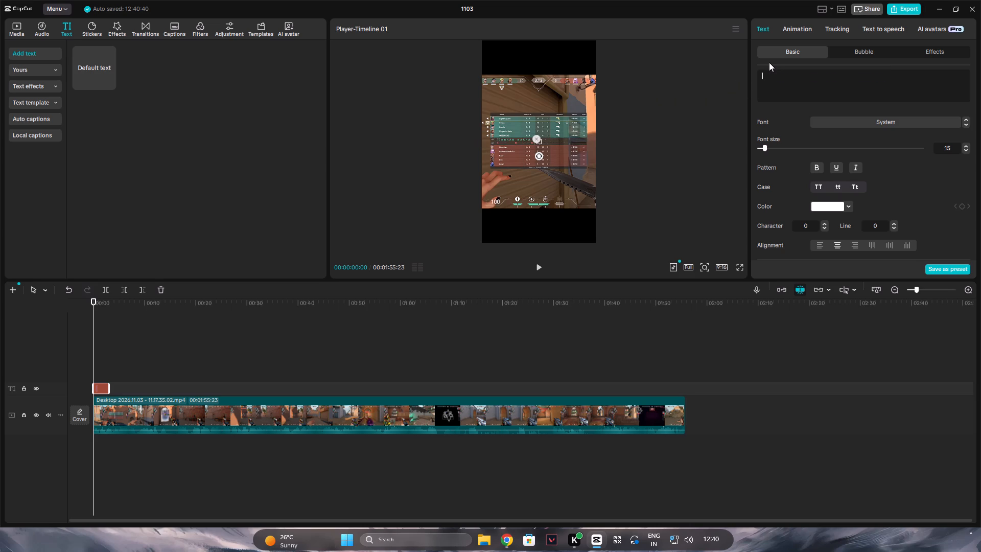
key(ctrl+v)
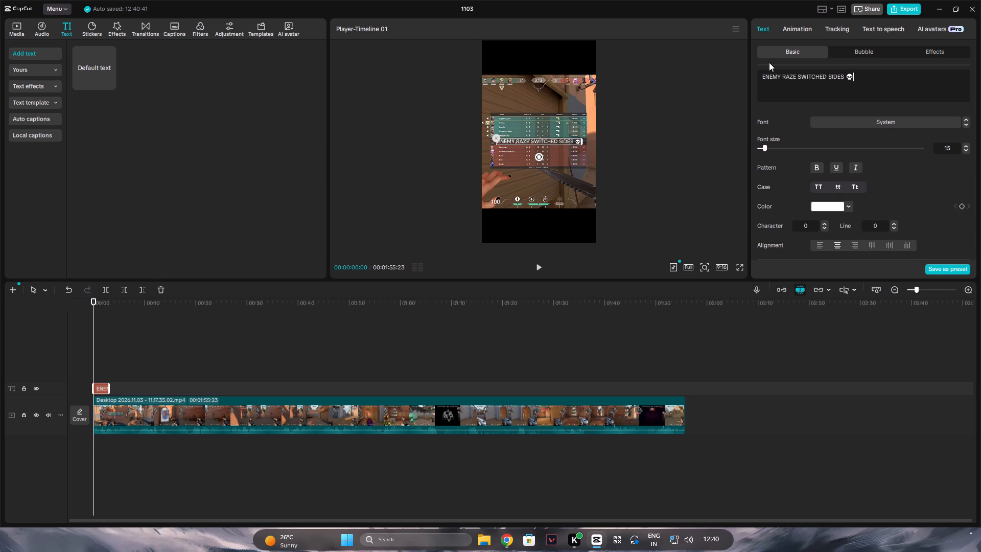
Set the title text's font size to 18 and its font to Rubik-Bold.
click(650, 303)
drag(652, 320, 399, 328)
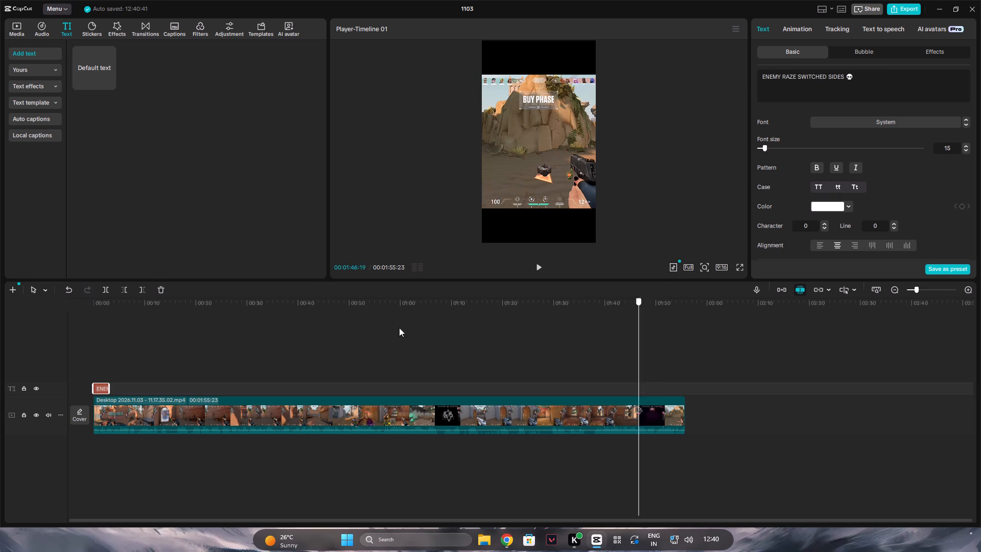
drag(399, 328, 140, 328)
triple_click(965, 147)
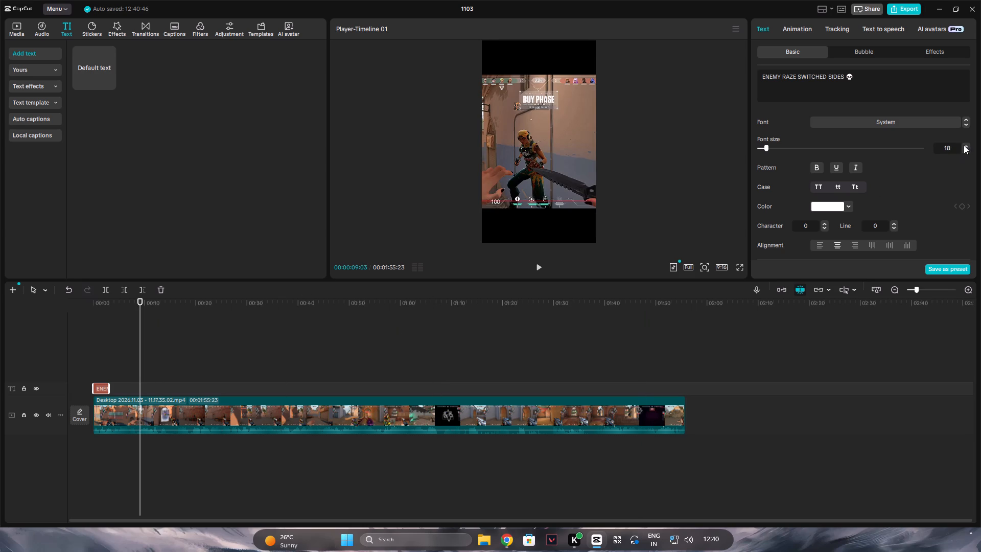
click(951, 121)
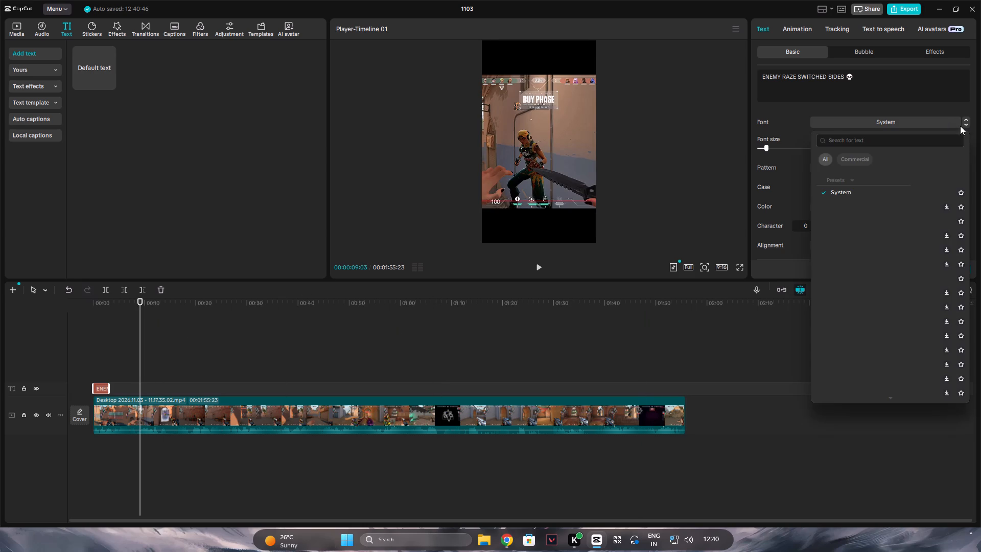
click(880, 220)
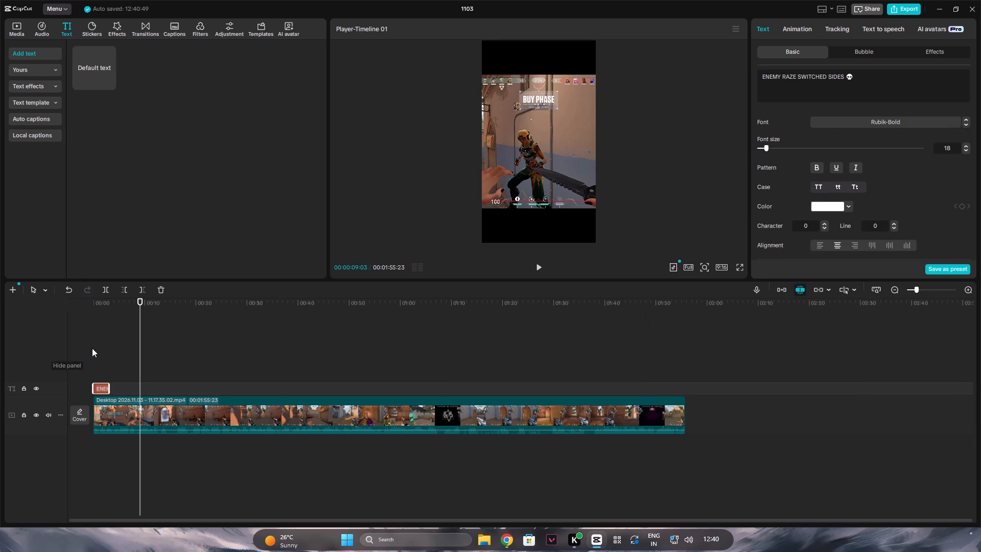
Move the playhead to about one second, over the title text clip, and enable a black stroke on the text.
click(87, 351)
drag(88, 351, 94, 352)
click(99, 382)
click(107, 387)
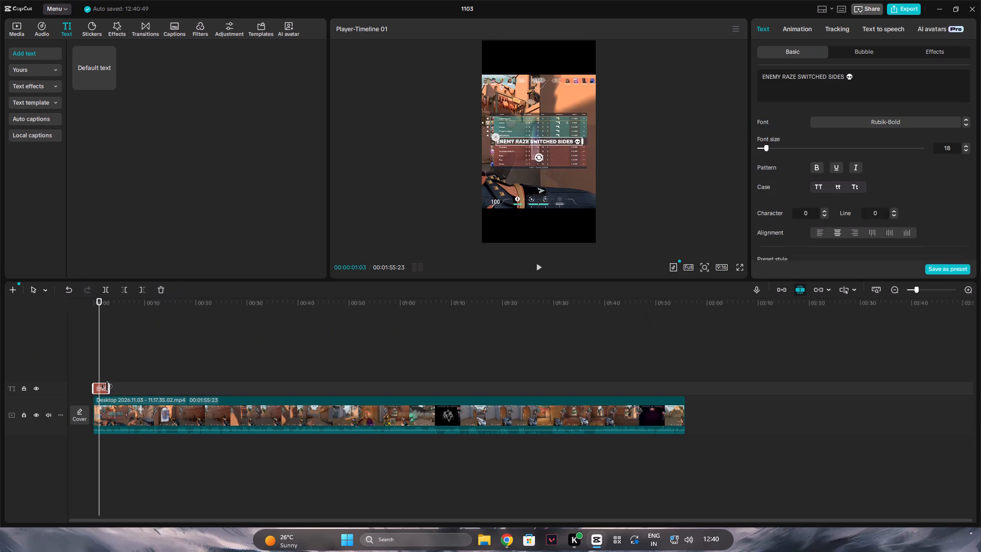
scroll(845, 240, down, 6)
scroll(779, 202, down, 1)
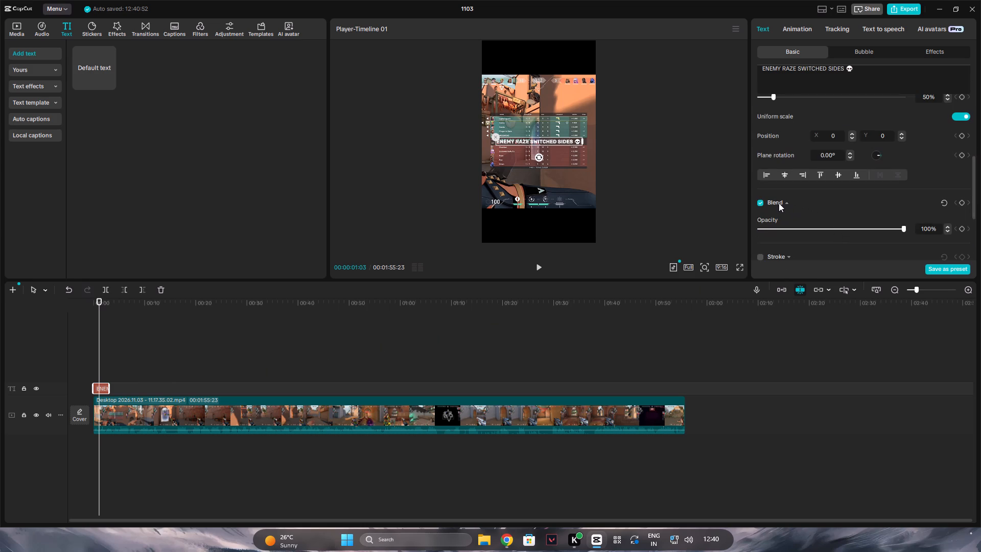
scroll(779, 203, down, 1)
click(759, 164)
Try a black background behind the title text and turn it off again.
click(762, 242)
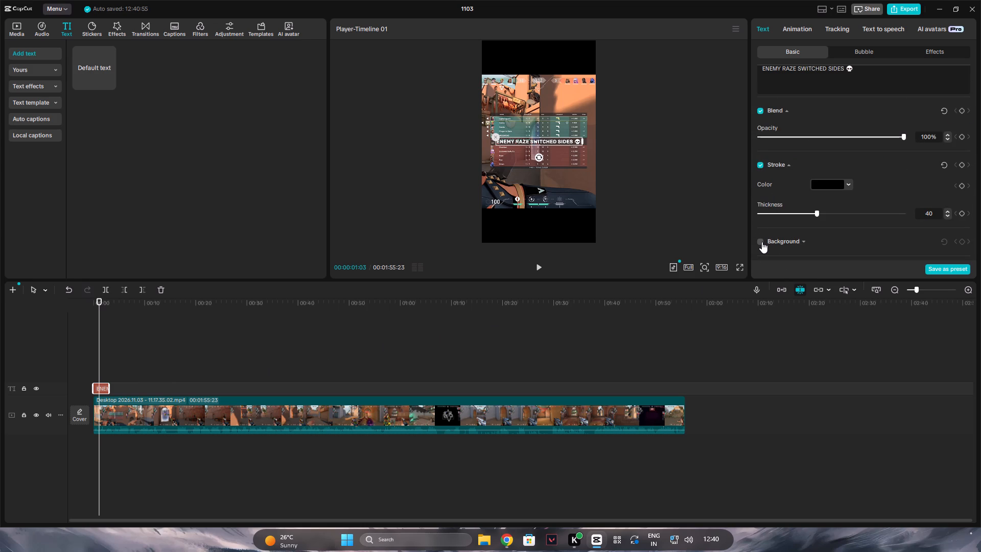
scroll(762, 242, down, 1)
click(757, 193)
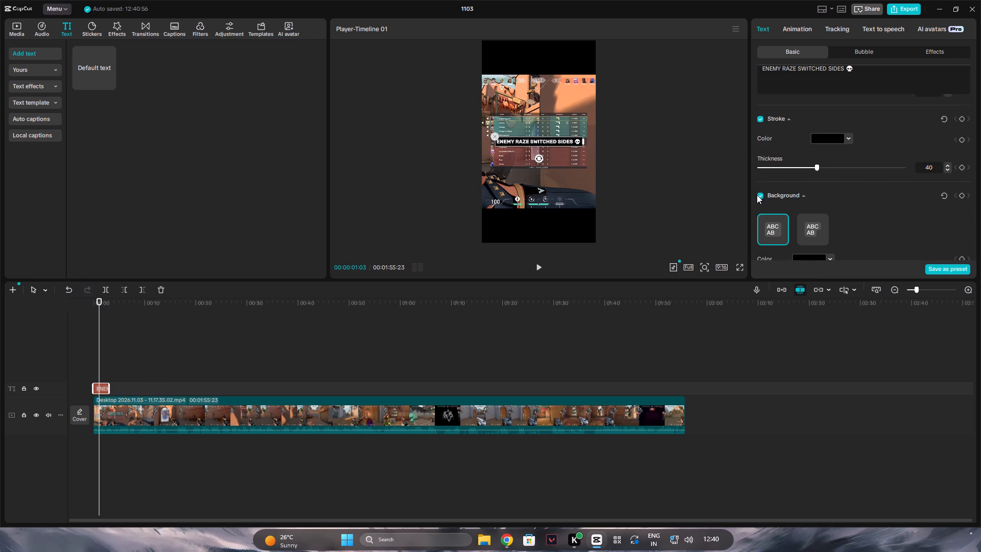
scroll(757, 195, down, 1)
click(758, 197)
Enable a black shadow on the title text.
scroll(759, 197, down, 2)
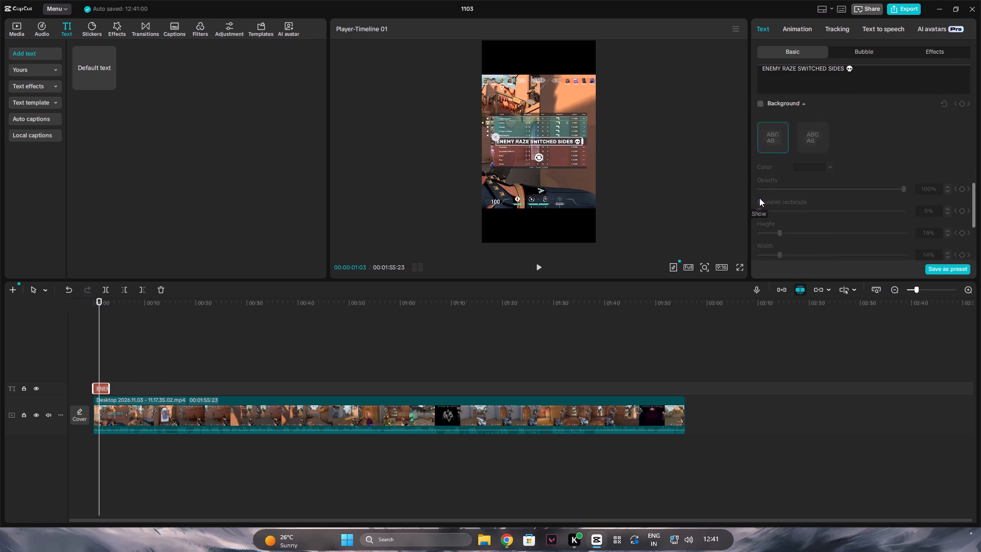
scroll(759, 198, down, 4)
scroll(759, 205, up, 2)
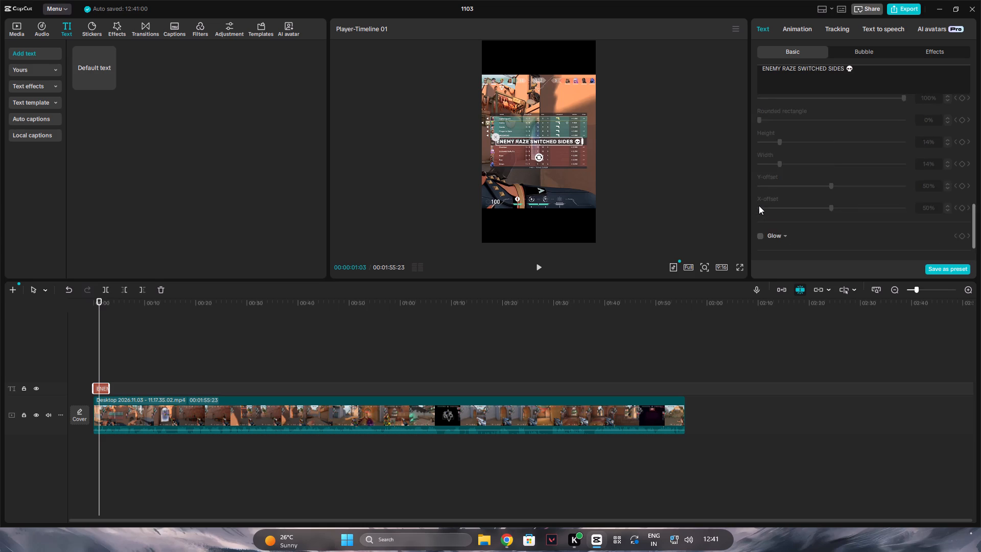
scroll(759, 205, up, 5)
scroll(763, 234, down, 1)
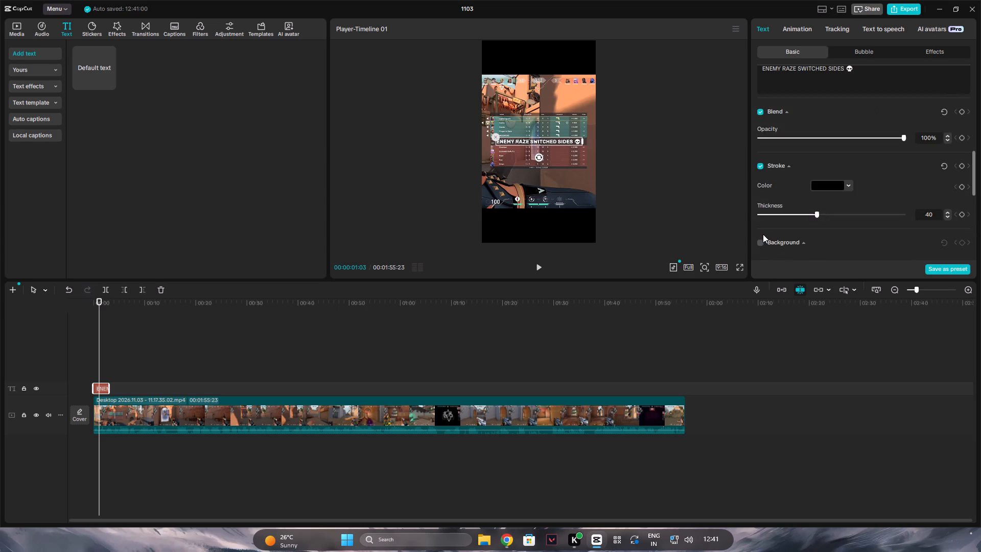
scroll(763, 234, down, 7)
click(761, 218)
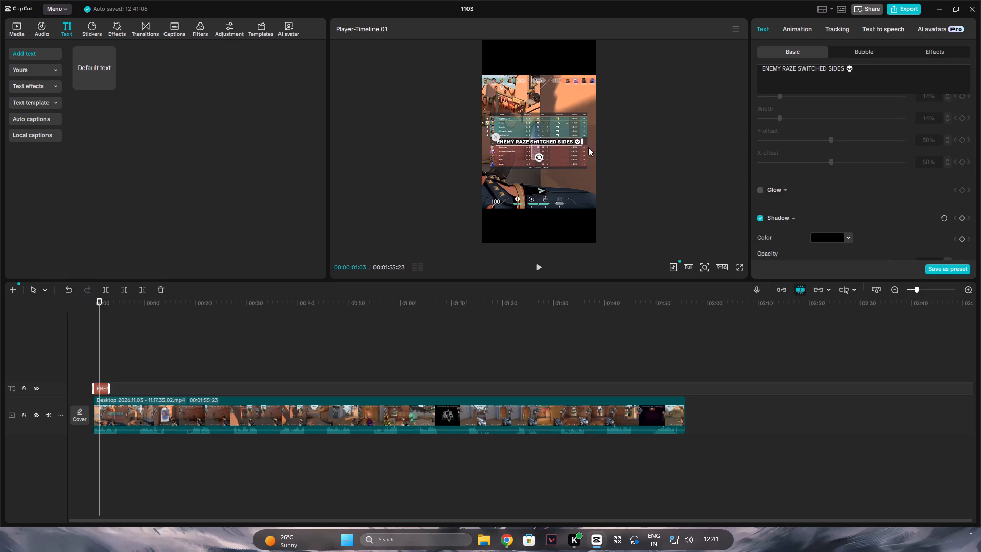
Increase the title text's font size to 24.
scroll(797, 173, up, 12)
scroll(950, 168, up, 4)
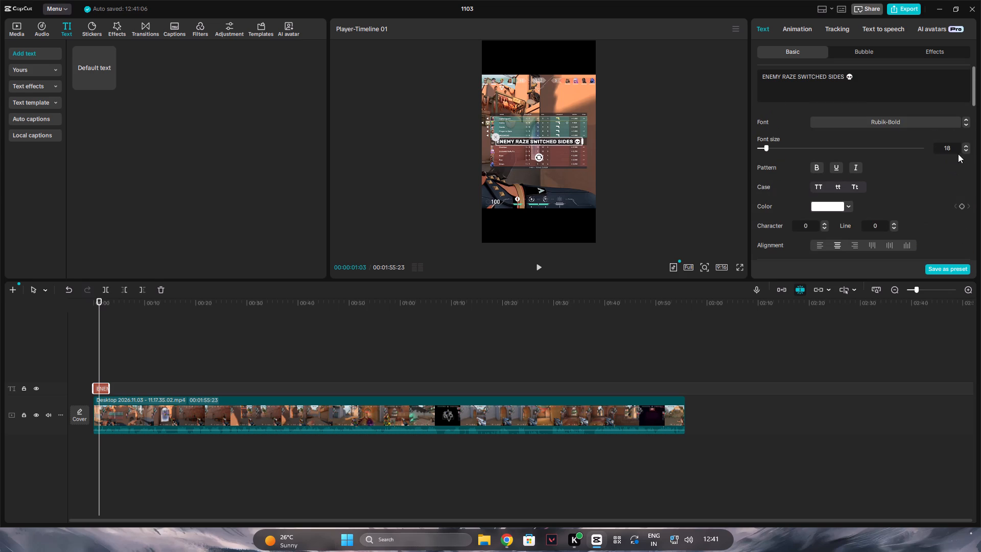
click(767, 147)
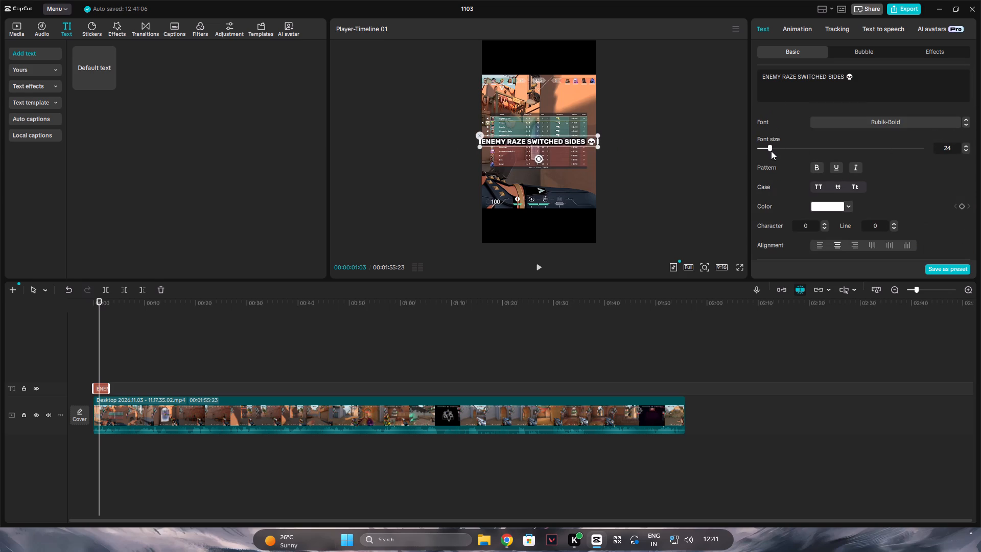
Center the title text horizontally in the video frame and shrink it slightly to fit the frame's width.
drag(575, 145, 583, 144)
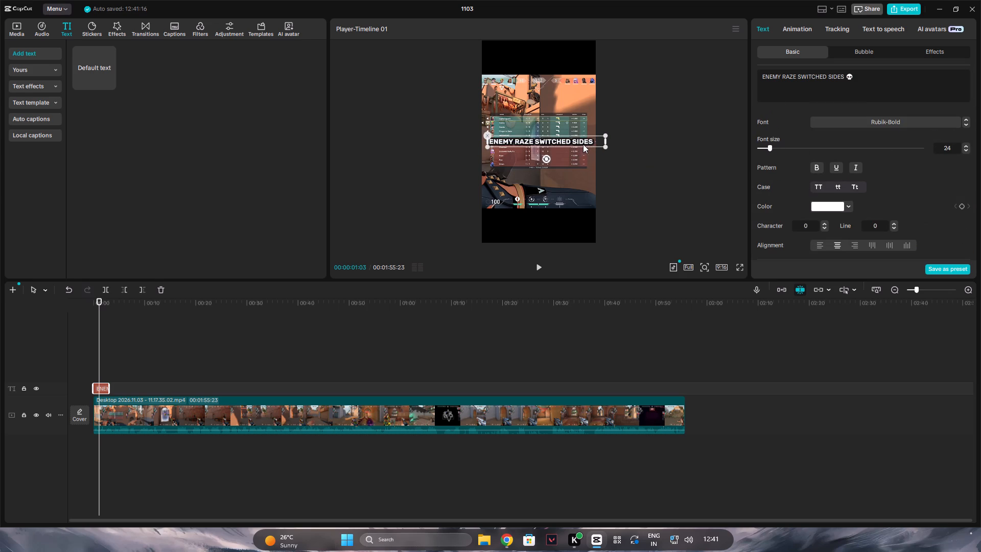
drag(582, 143, 577, 143)
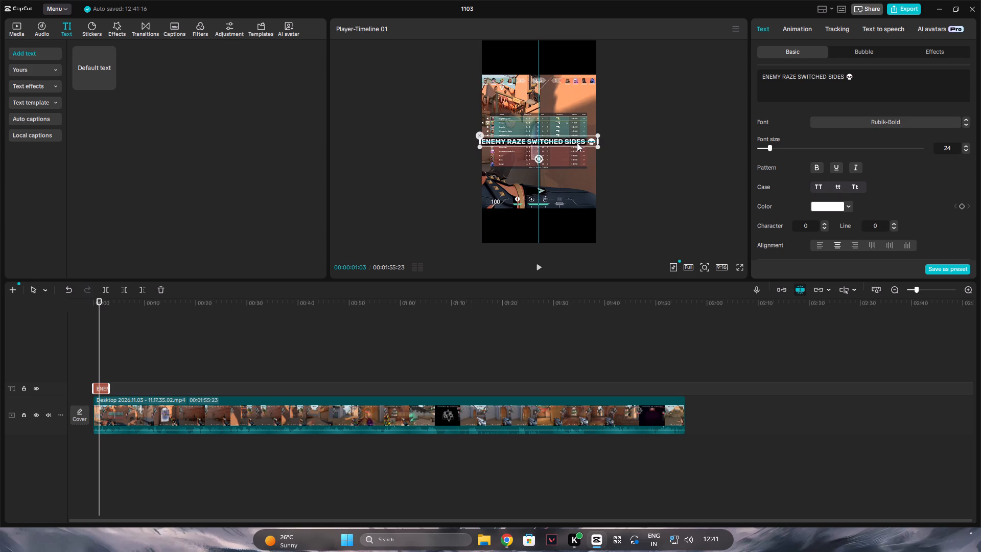
drag(577, 143, 577, 144)
click(596, 146)
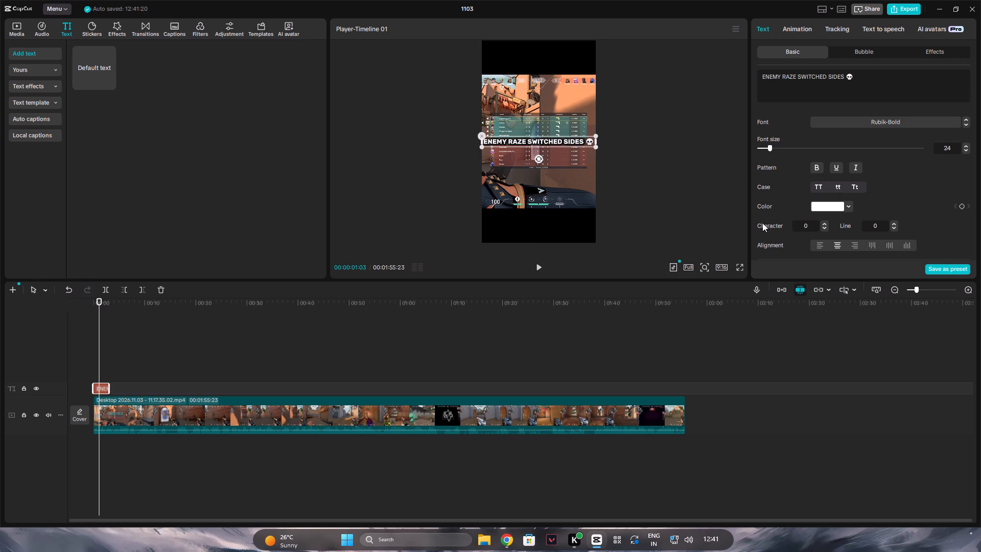
Break the title into two lines, with "SIDES 💀" on the second, and enlarge it to fill the frame's width.
click(826, 76)
key(Return)
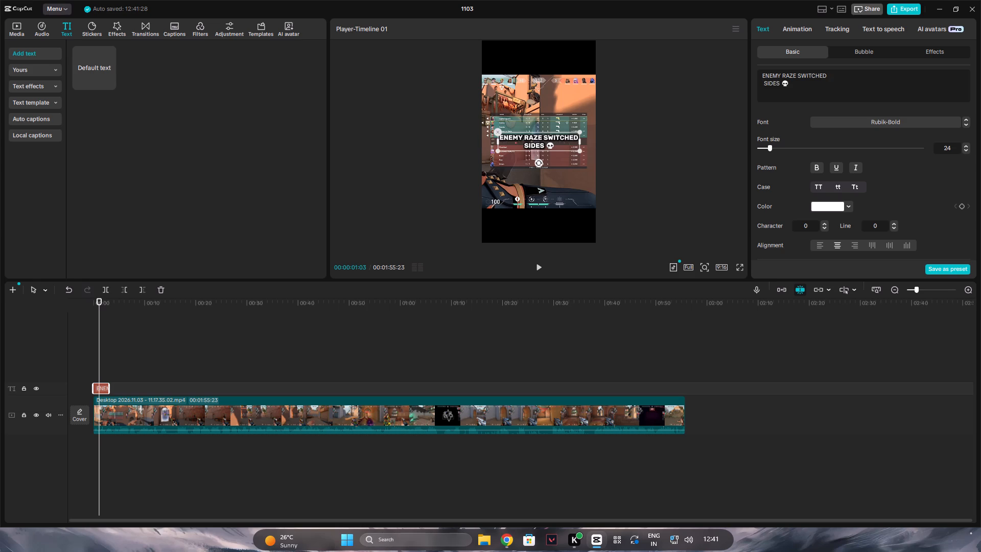
drag(578, 151, 582, 153)
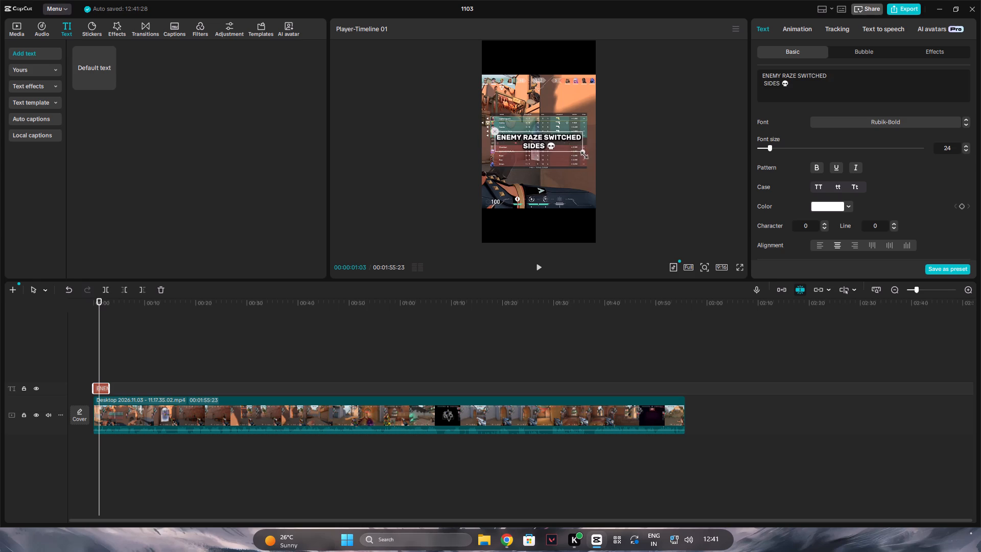
drag(582, 153, 606, 158)
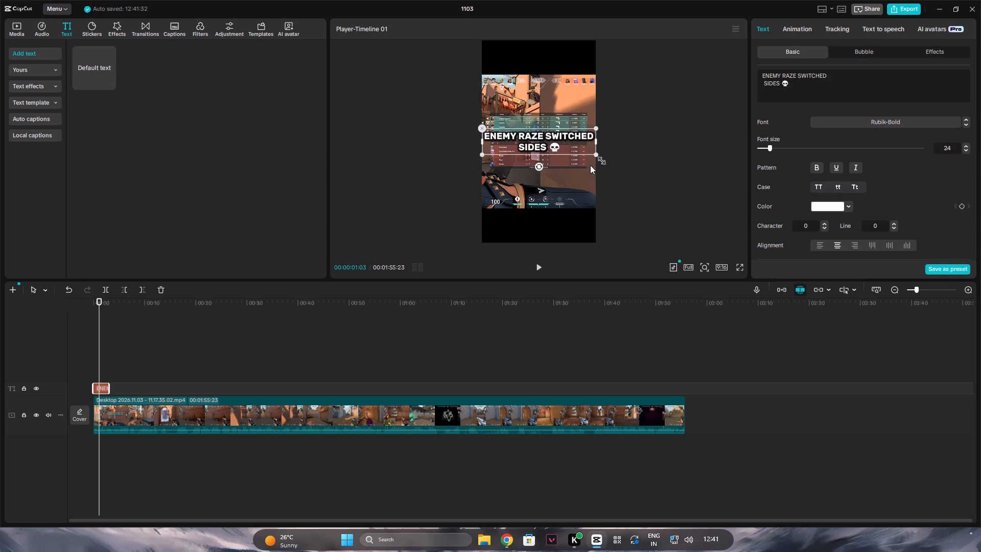
Enable a black background on the title text using the second style, which wraps each line separately.
scroll(802, 197, down, 9)
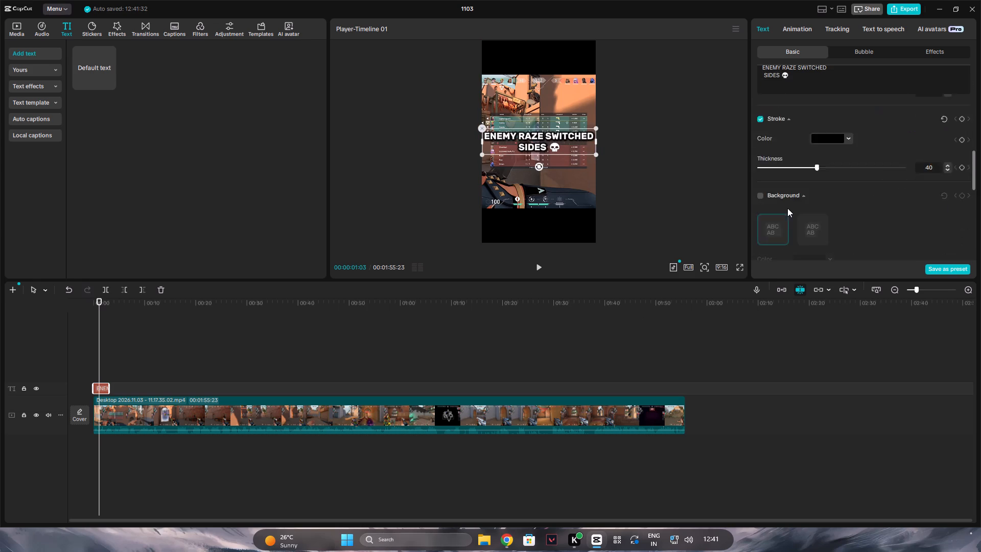
click(757, 194)
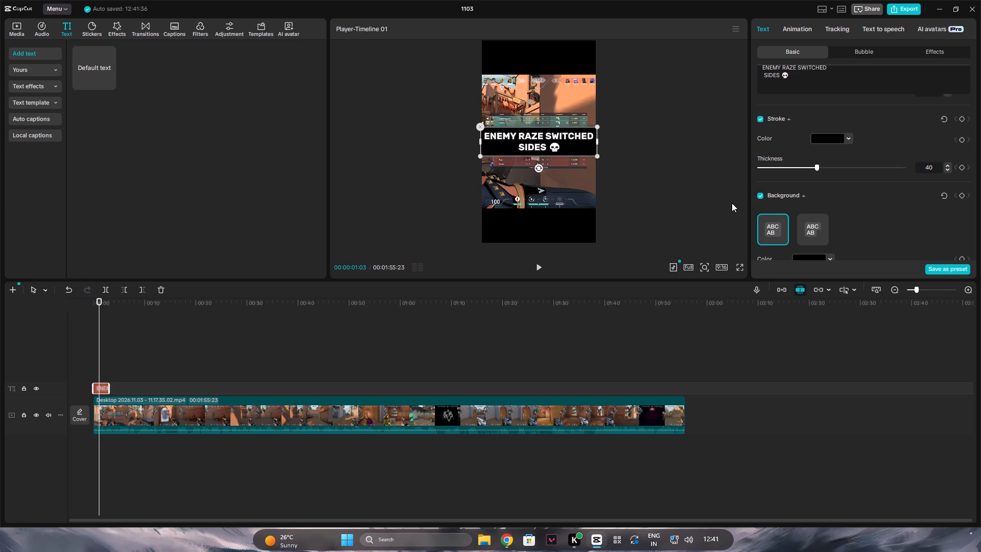
click(806, 229)
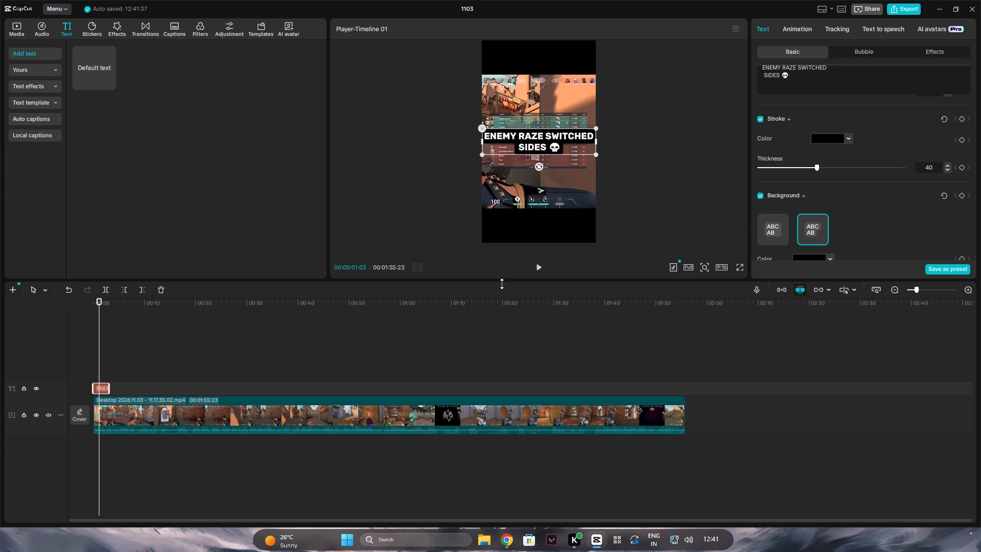
Play and scrub through the first few seconds to check the title and the gameplay up to the buy phase.
click(97, 347)
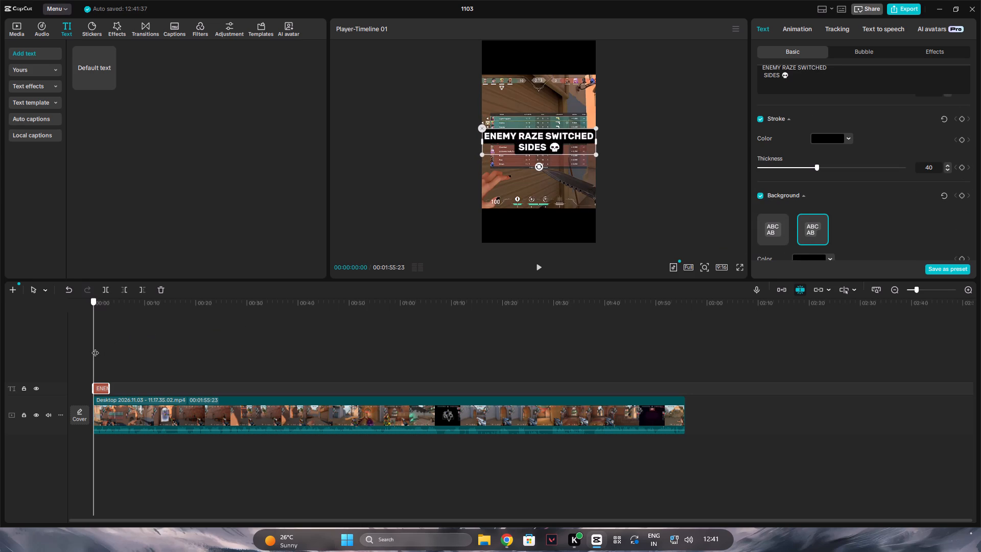
key(space)
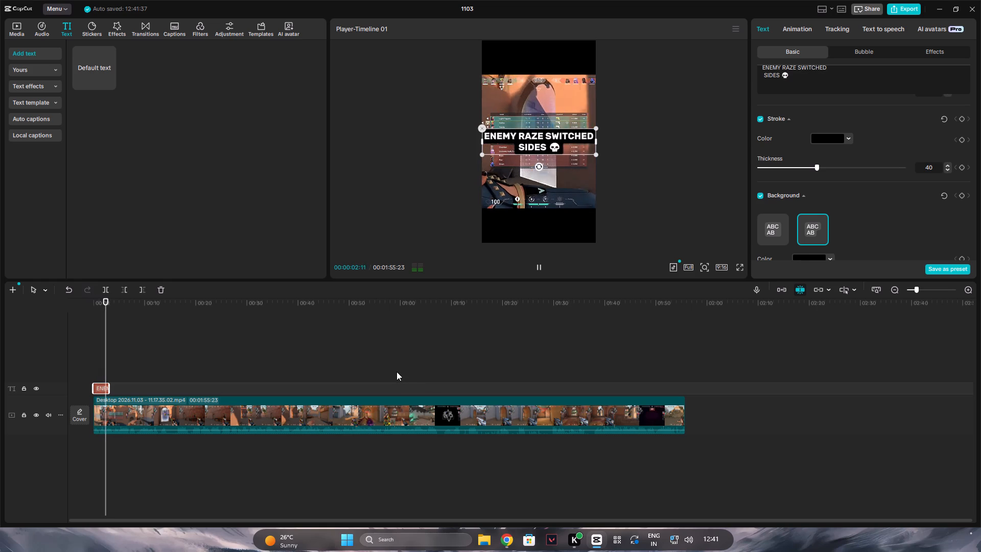
key(space)
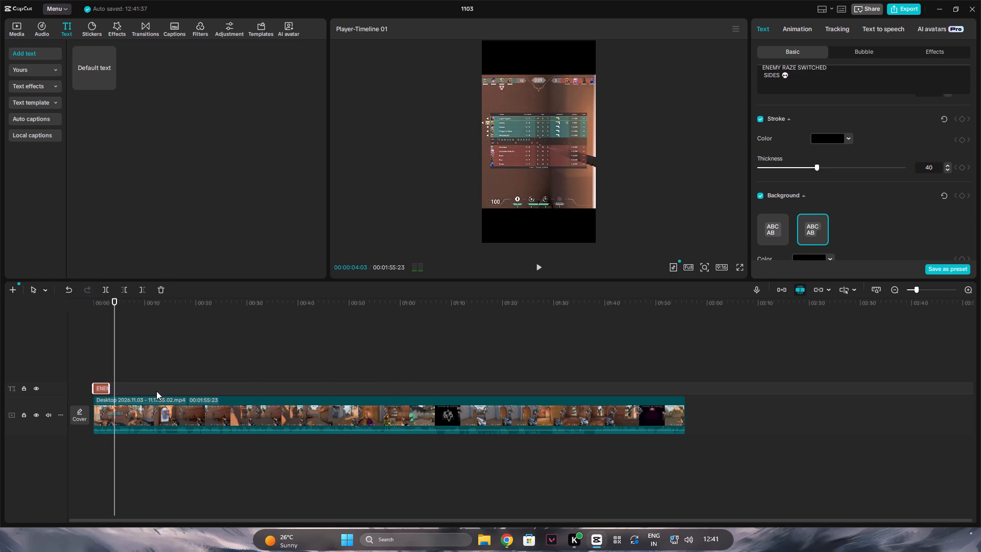
triple_click(971, 290)
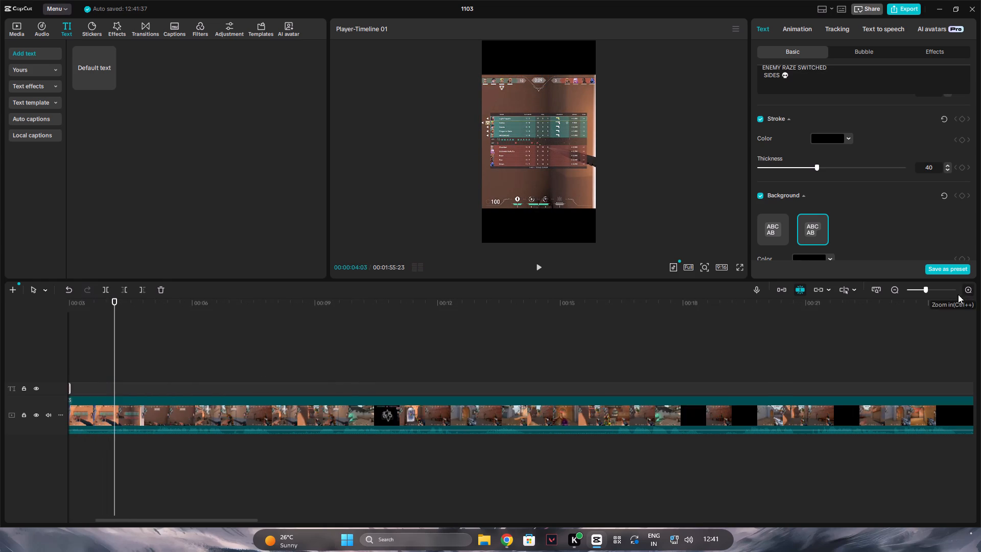
drag(117, 364, 172, 370)
key(space)
click(116, 375)
click(94, 373)
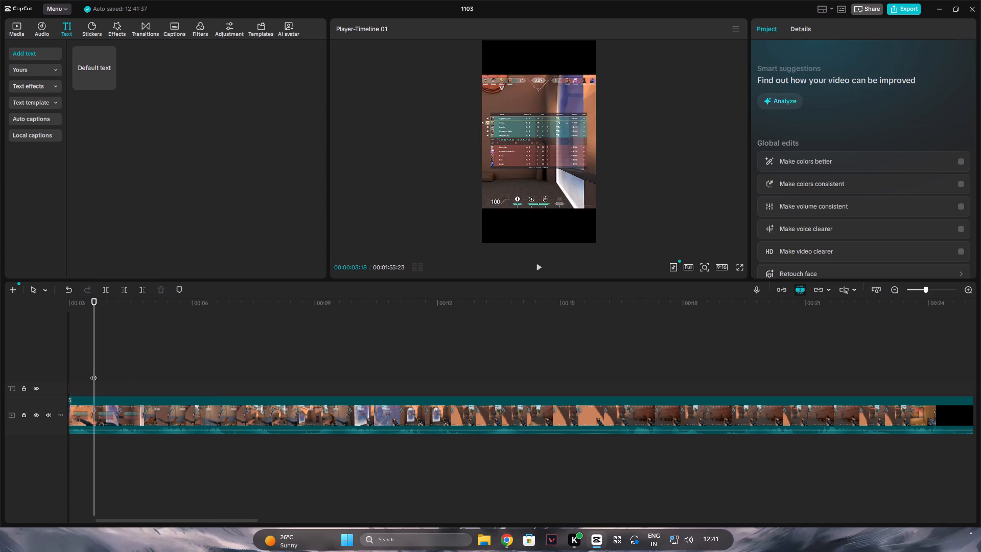
key(space)
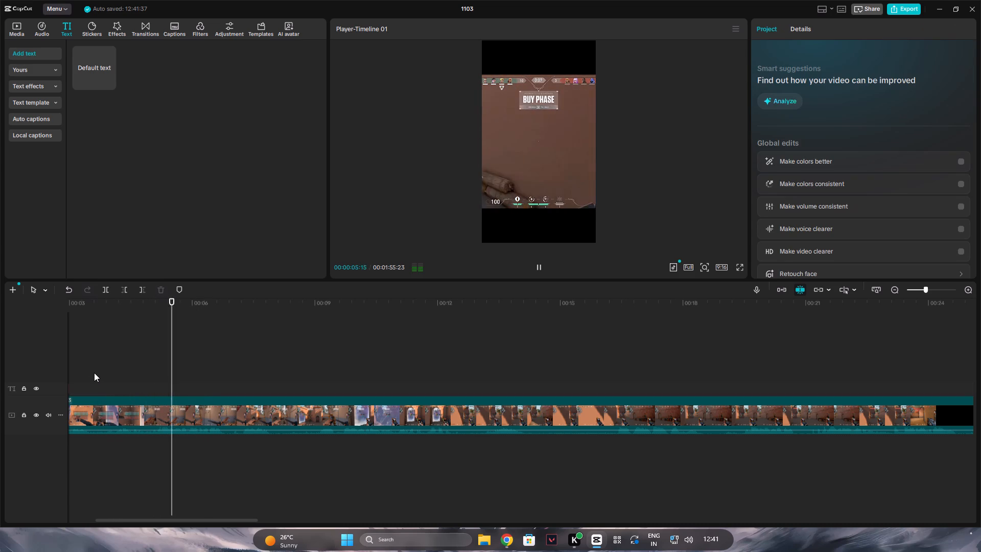
key(space)
click(135, 380)
drag(135, 380, 142, 381)
key(space)
key(space)
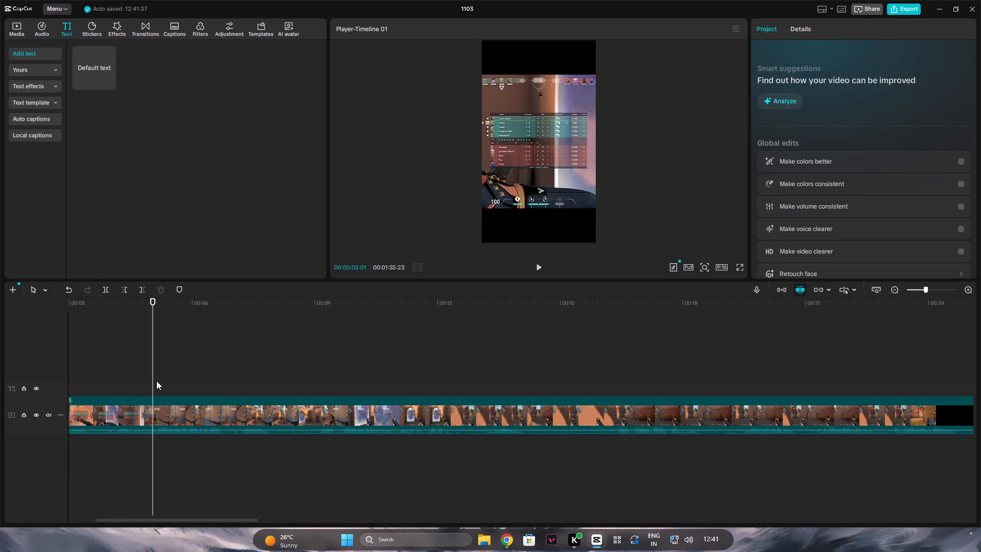
Trim the gameplay clip's start at 00:00:02:17 and move the clip back to the beginning of the timeline.
drag(151, 380, 169, 401)
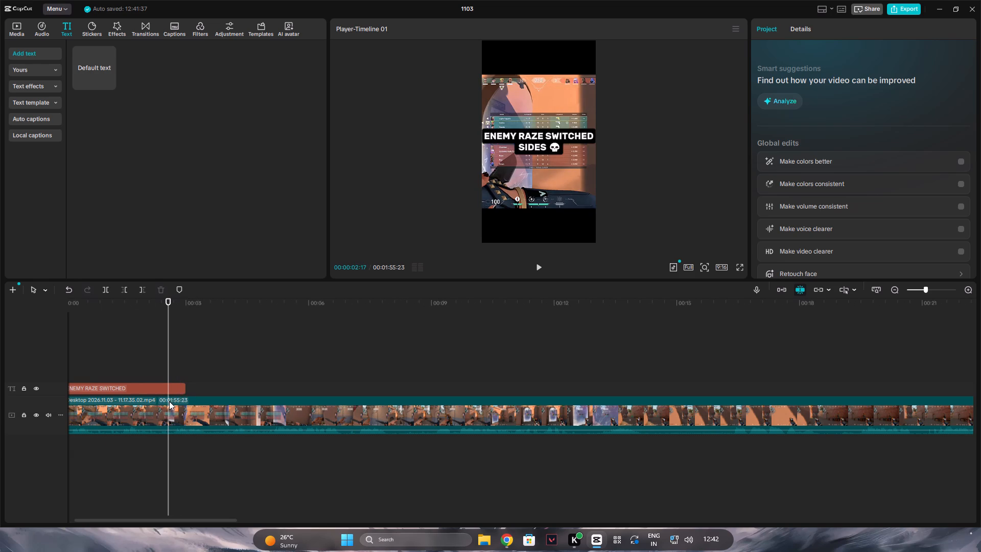
click(183, 418)
click(119, 288)
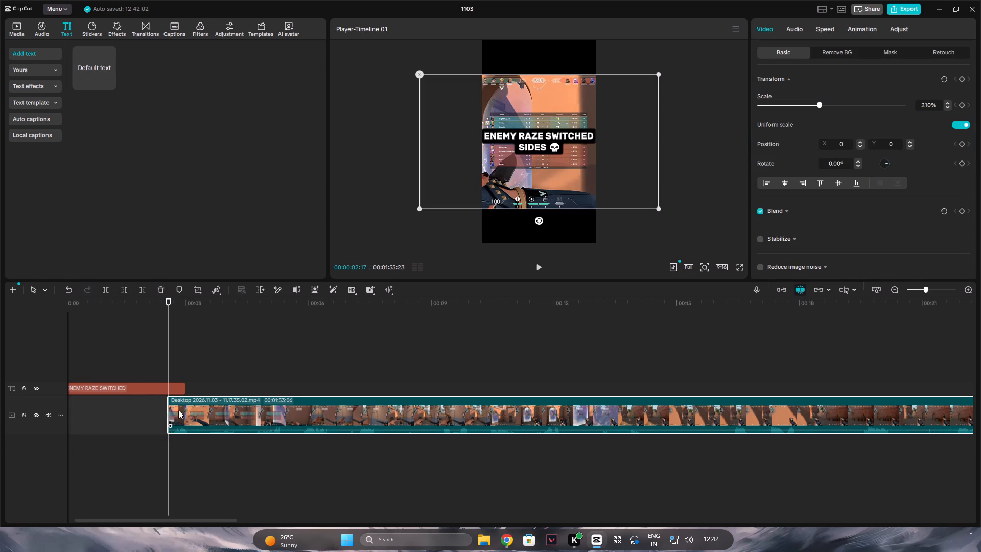
drag(182, 410, 46, 413)
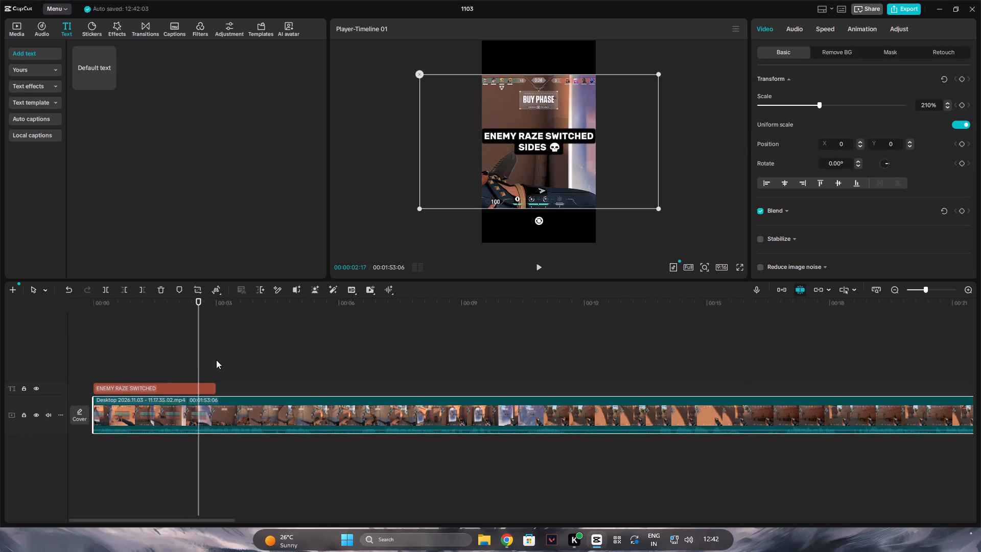
Trim the end of the title text clip at 00:00:02:13, just before the scoreboard disappears.
click(179, 367)
click(186, 367)
click(127, 370)
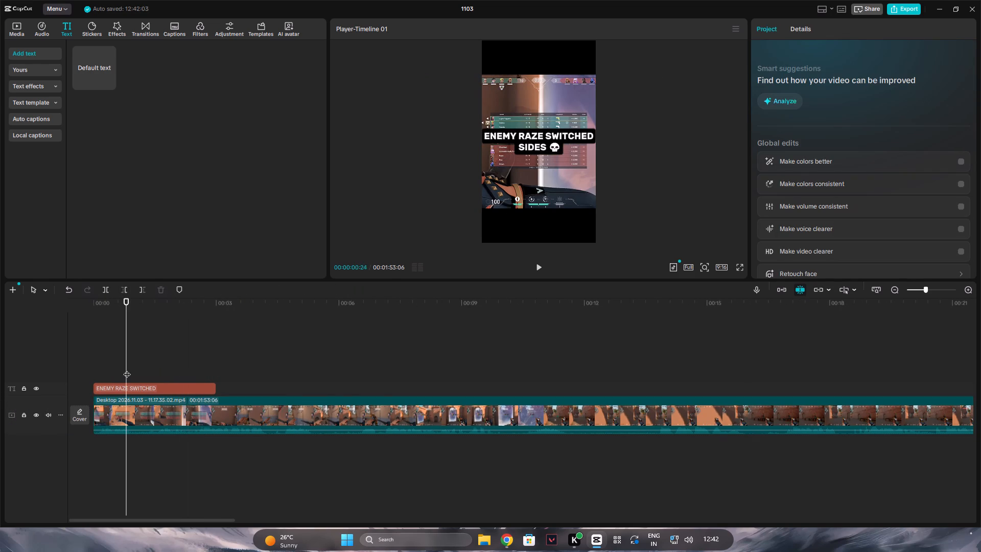
key(space)
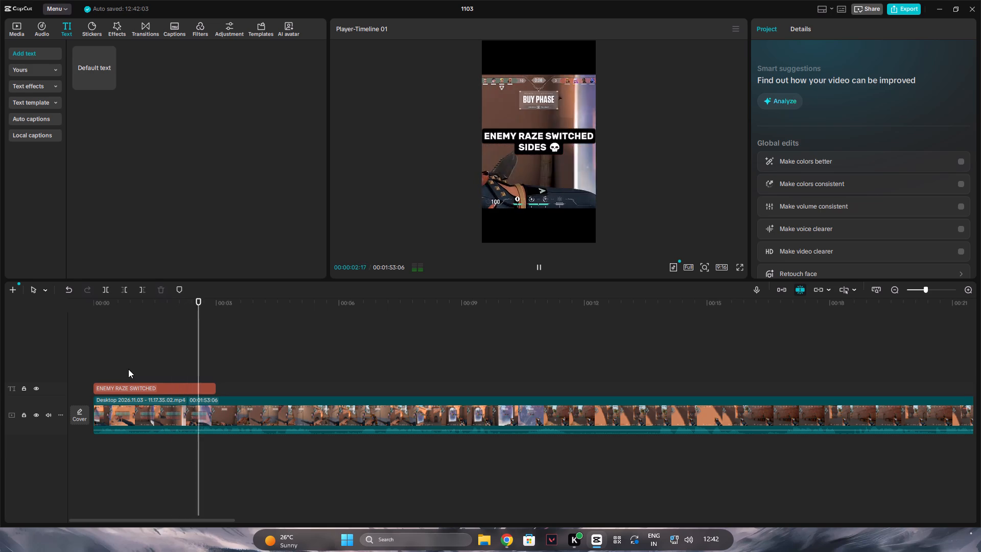
key(space)
click(184, 372)
drag(186, 372, 196, 372)
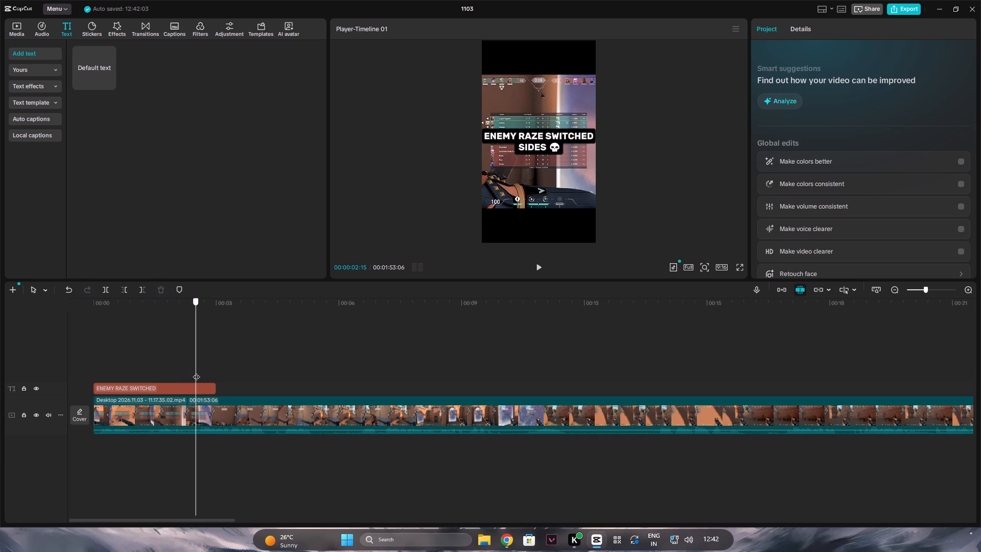
drag(196, 372, 193, 372)
click(182, 385)
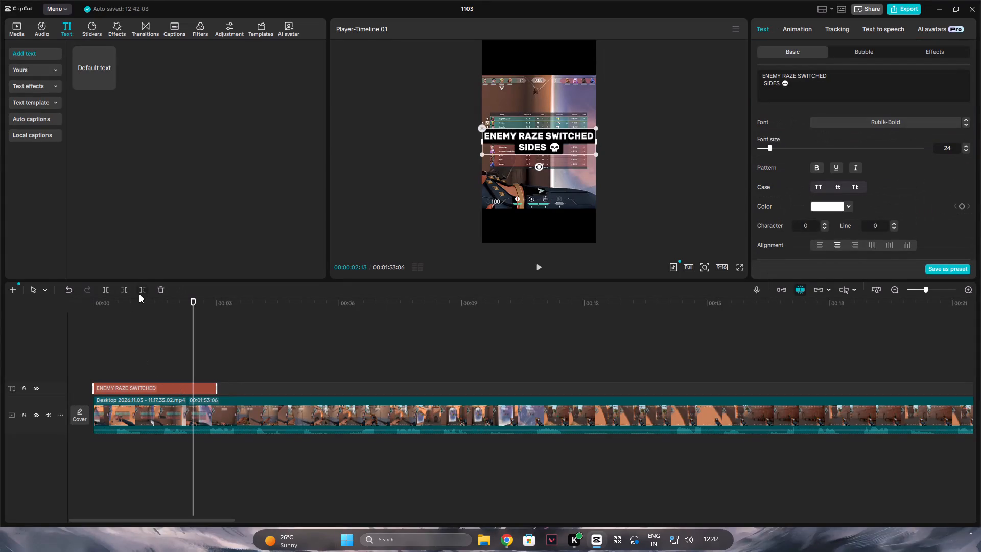
click(142, 290)
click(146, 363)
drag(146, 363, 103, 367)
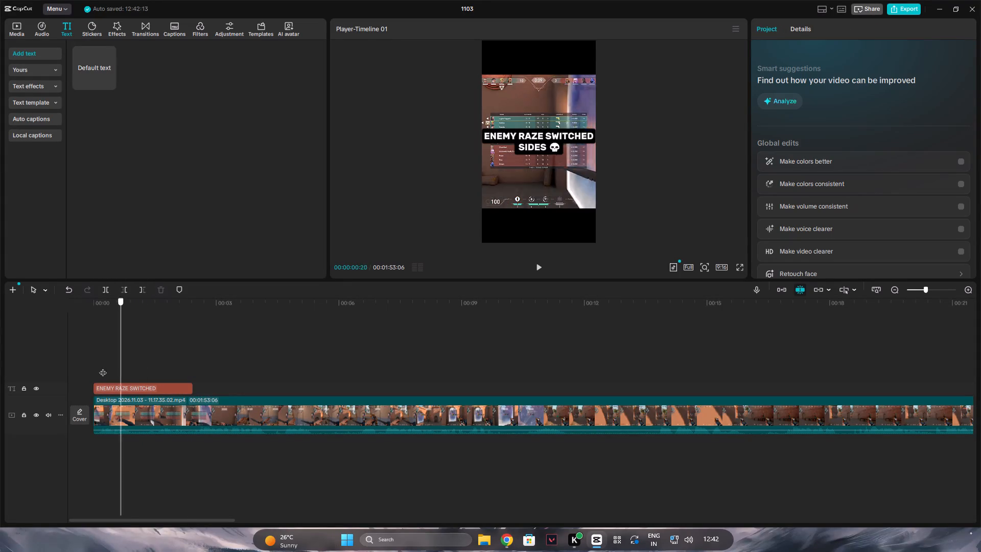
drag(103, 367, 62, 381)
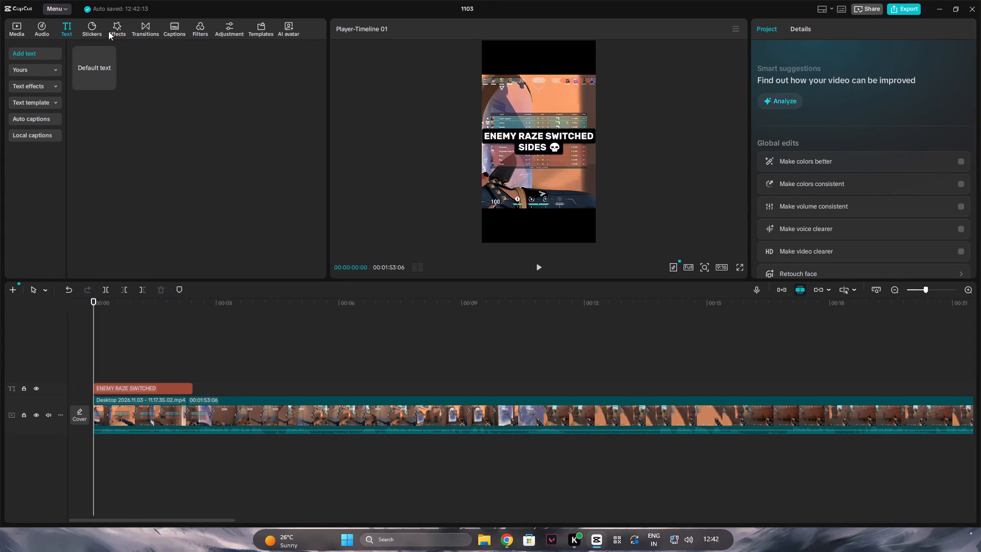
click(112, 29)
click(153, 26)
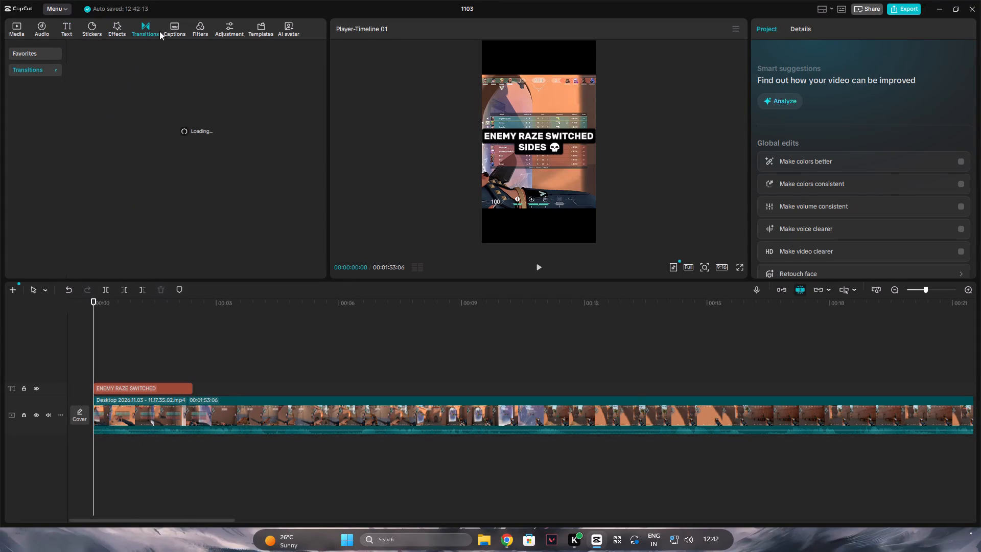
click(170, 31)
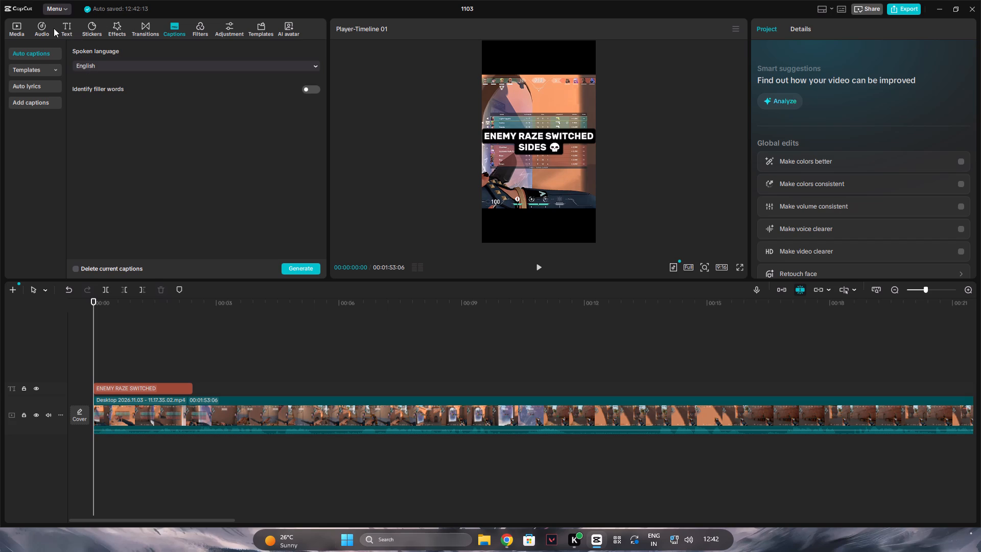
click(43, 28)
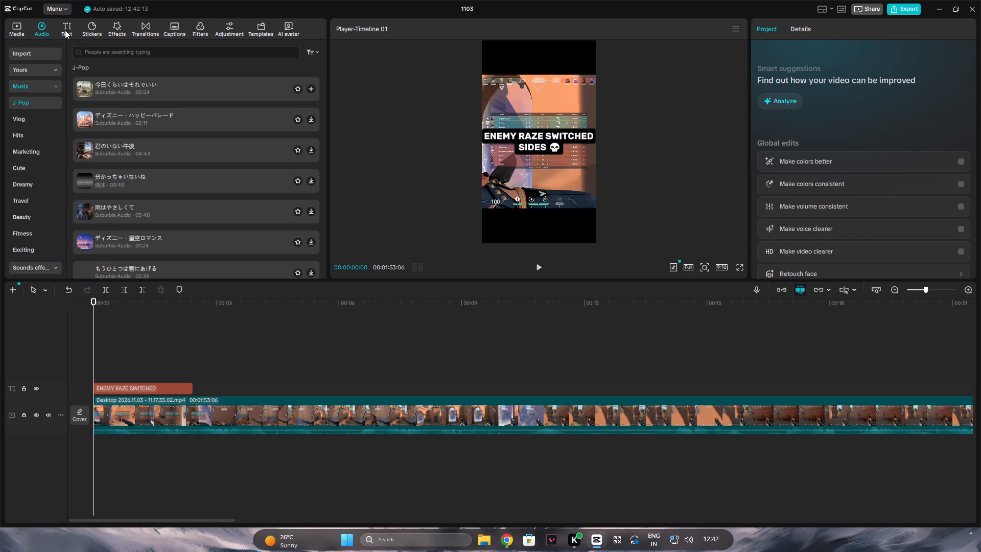
Trim the start of both the title and gameplay clips at 00:00:00:19 and move them back to the timeline's beginning.
key(space)
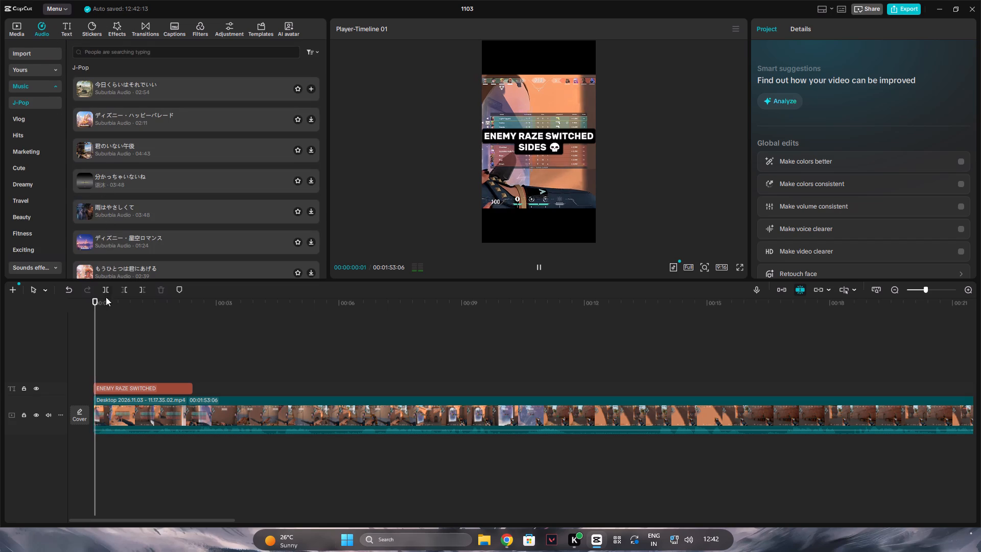
key(space)
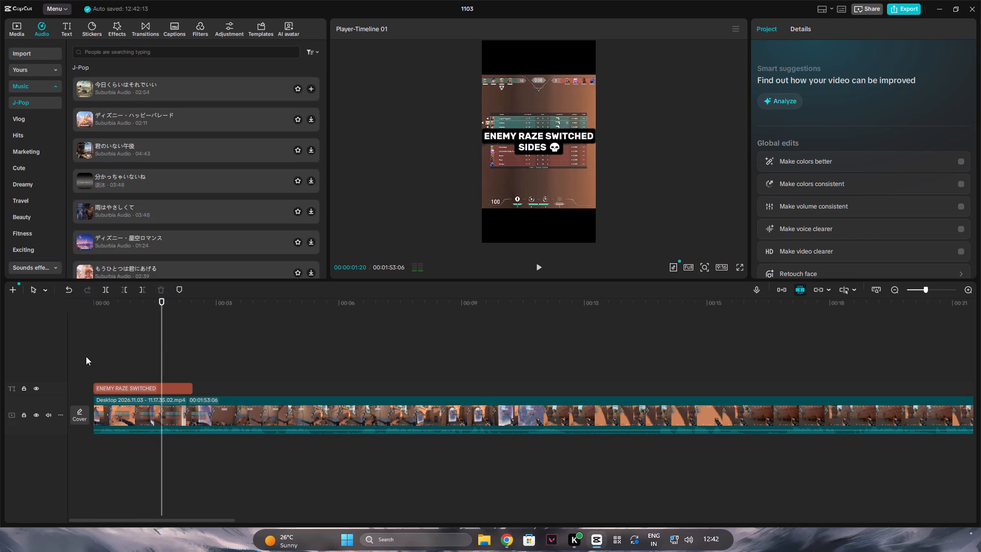
click(126, 365)
drag(126, 365, 112, 373)
drag(114, 368, 120, 413)
drag(109, 367, 111, 455)
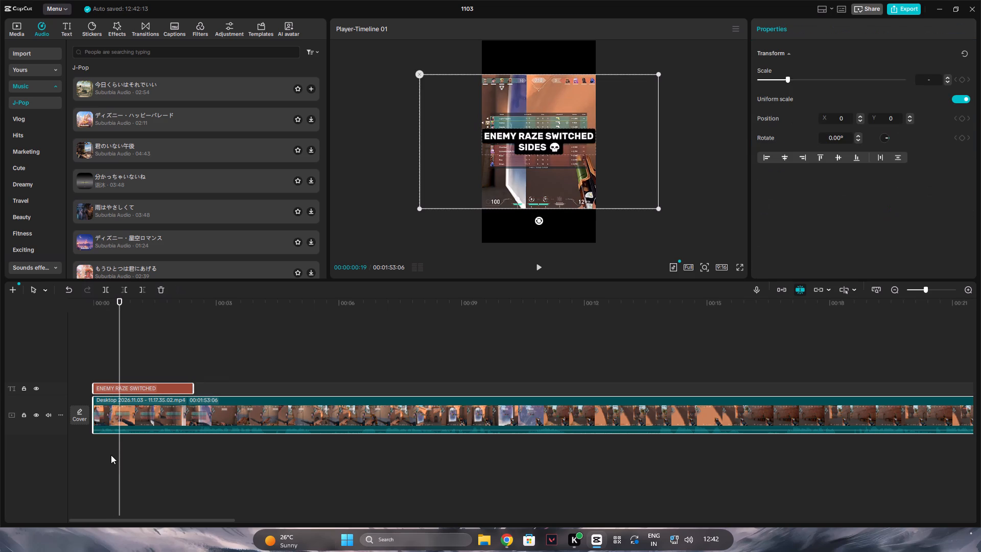
drag(111, 455, 111, 454)
click(123, 292)
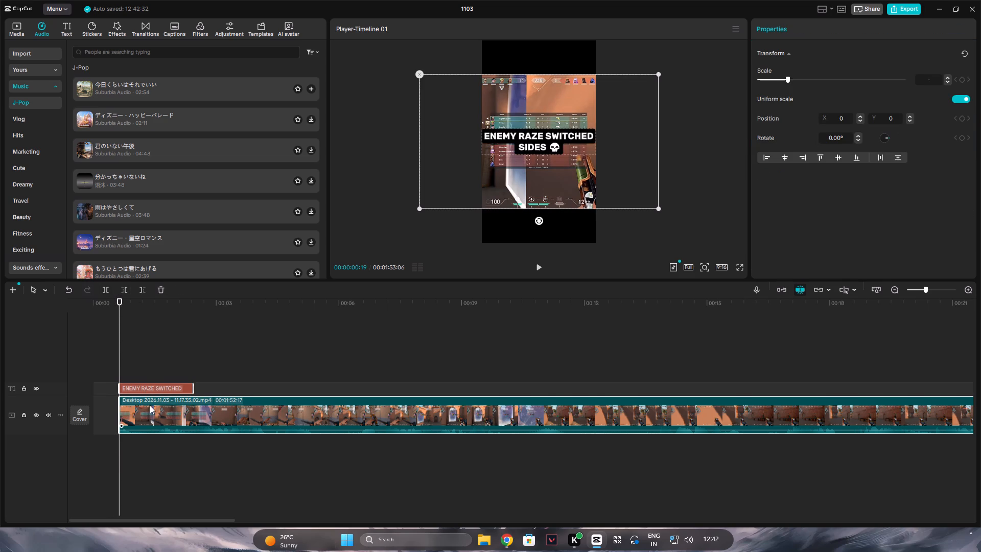
drag(148, 405, 121, 408)
Preview the trimmed opening from the start in full screen to check the title's look and timing.
click(99, 356)
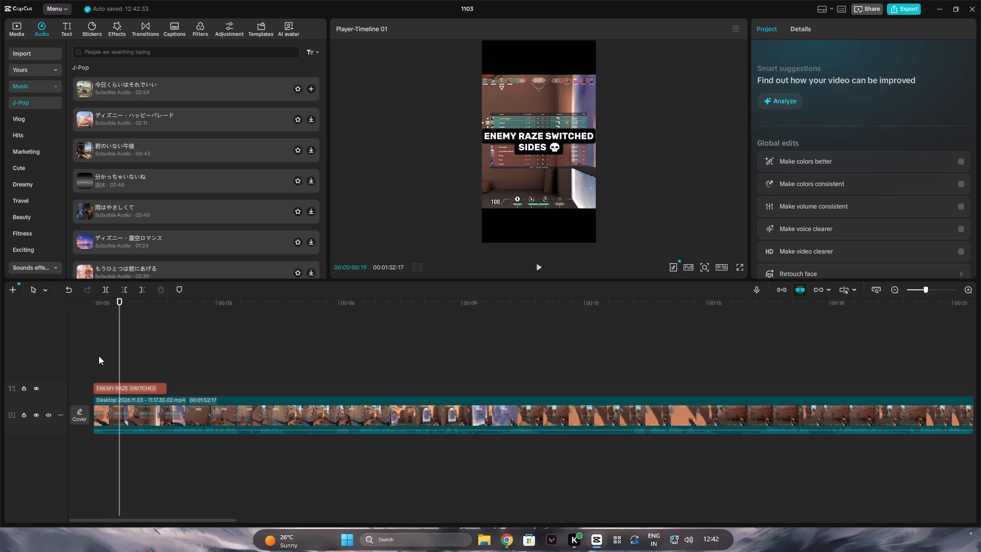
drag(98, 356, 76, 367)
click(745, 264)
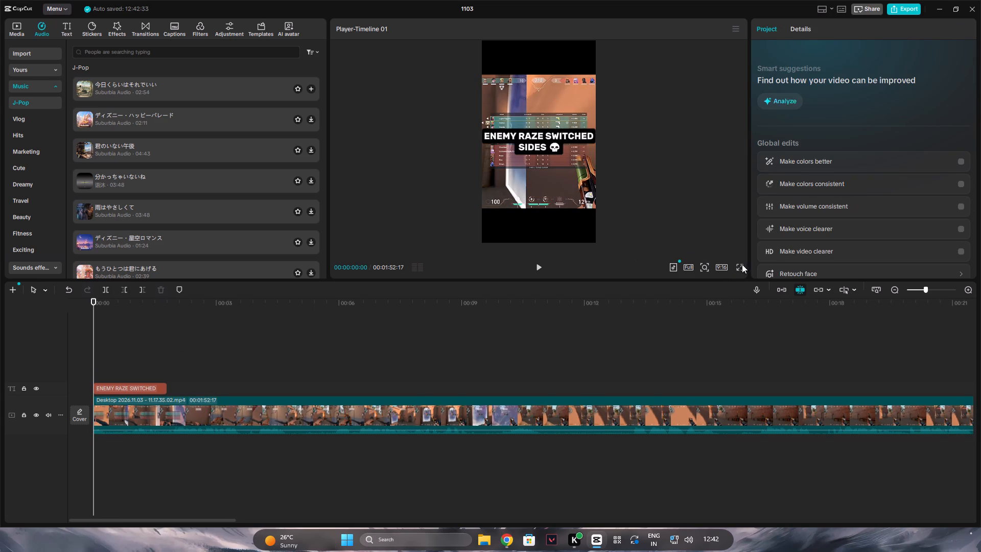
click(741, 264)
key(space)
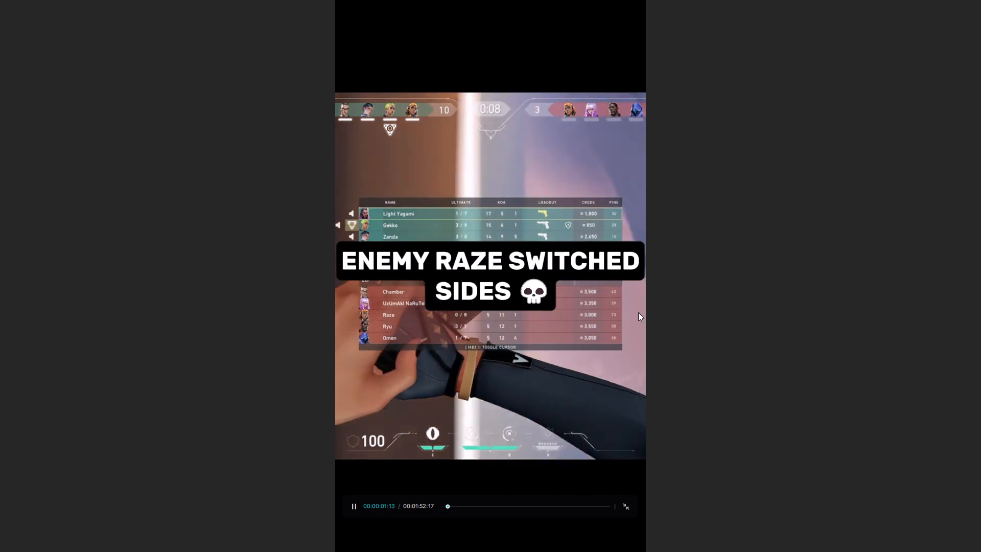
key(space)
click(618, 502)
click(623, 505)
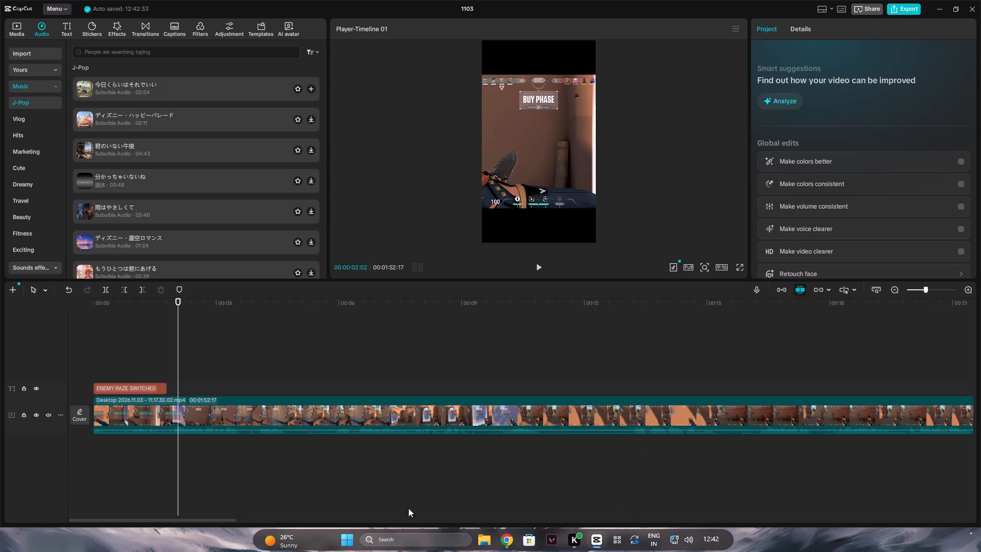
Trim the start of both the title and gameplay clips at 00:00:00:12 and move them back to the timeline's beginning.
click(137, 378)
drag(139, 377, 120, 381)
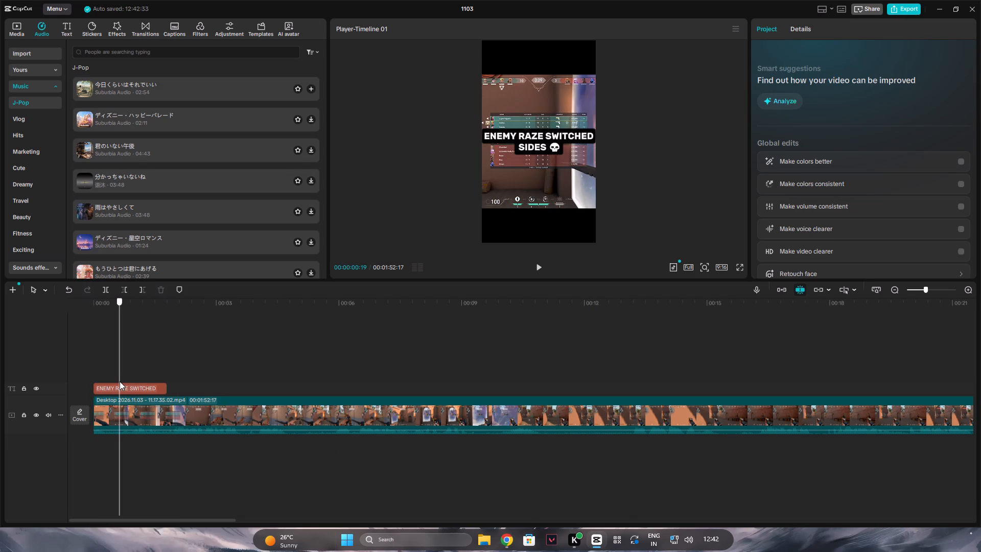
drag(120, 372, 131, 371)
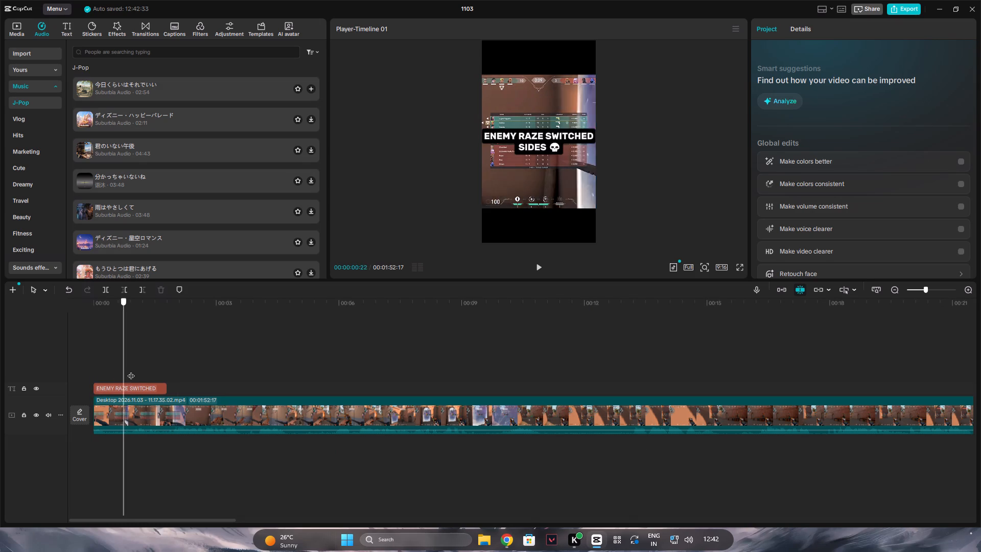
drag(131, 371, 138, 370)
key(space)
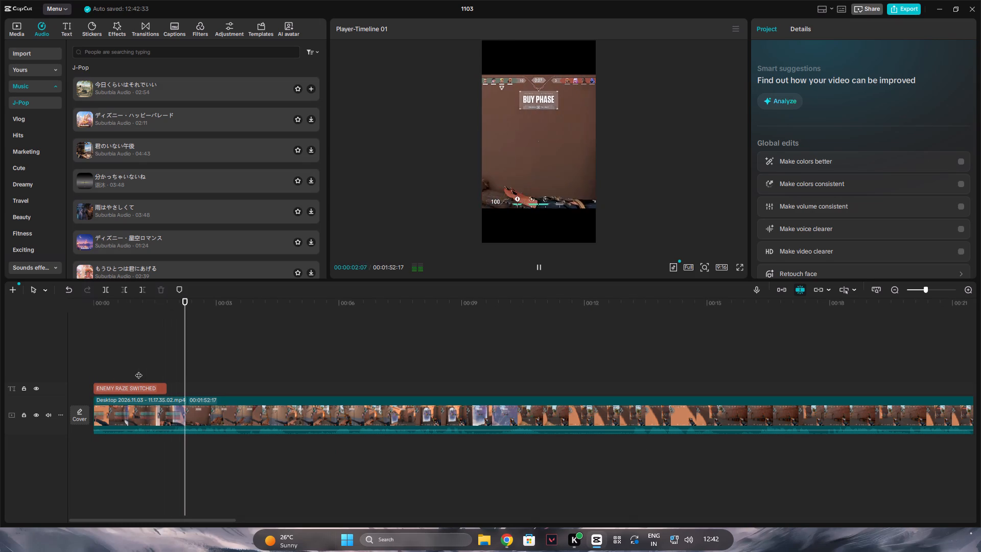
key(space)
click(124, 362)
drag(124, 359, 111, 372)
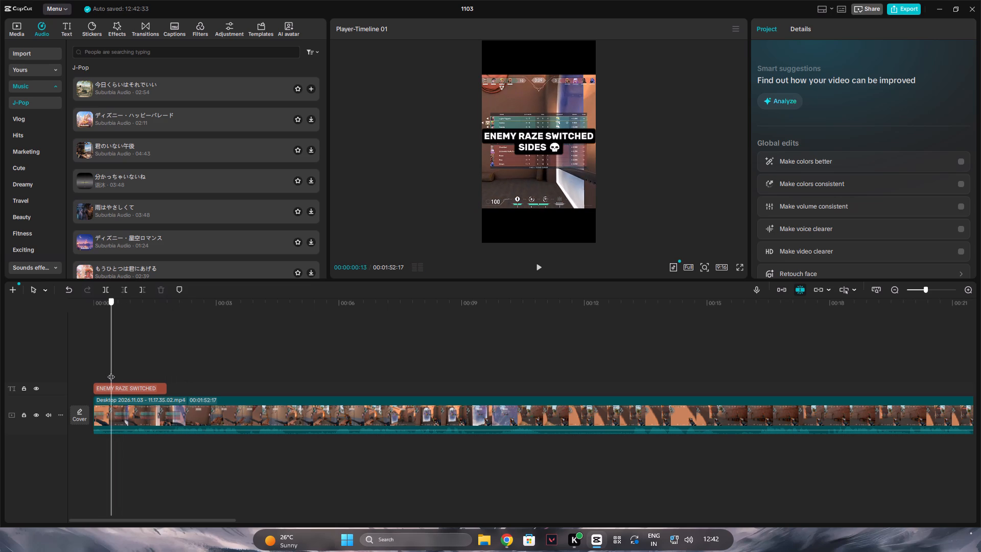
drag(111, 372, 108, 372)
drag(106, 365, 109, 380)
drag(101, 368, 108, 401)
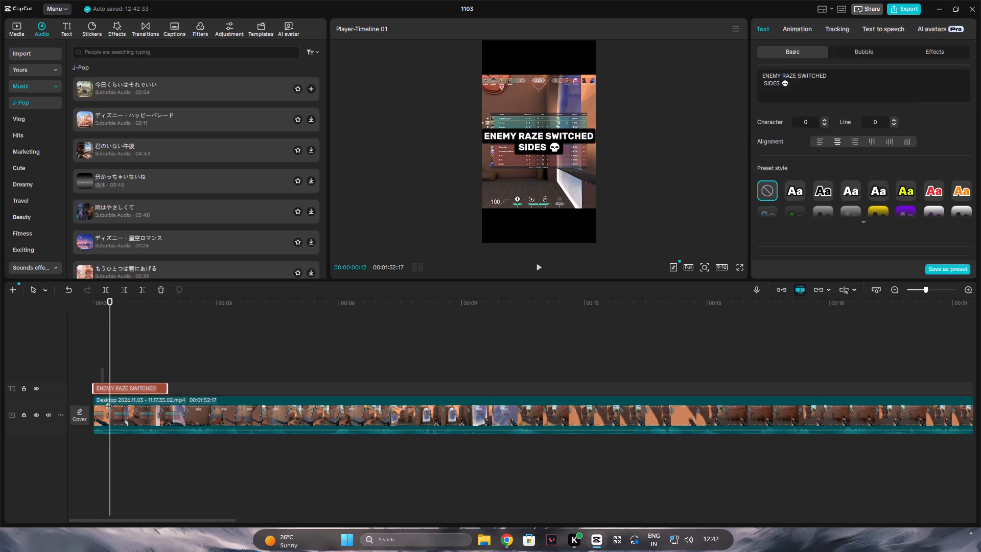
drag(108, 401, 110, 438)
click(122, 289)
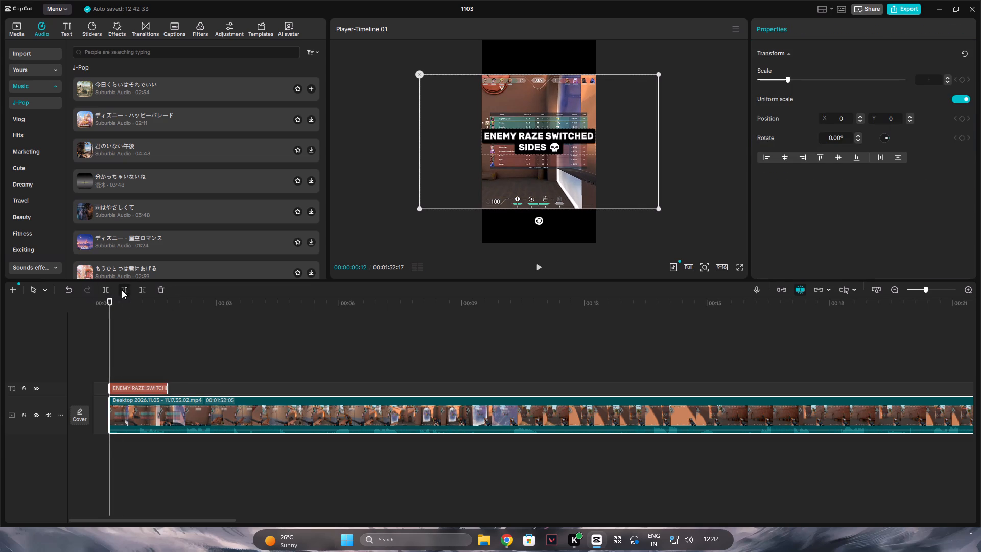
drag(181, 412, 160, 414)
Preview the shortened opening from the start in full screen to check the title's timing against the scoreboard.
click(99, 355)
drag(98, 356, 90, 364)
key(space)
click(737, 267)
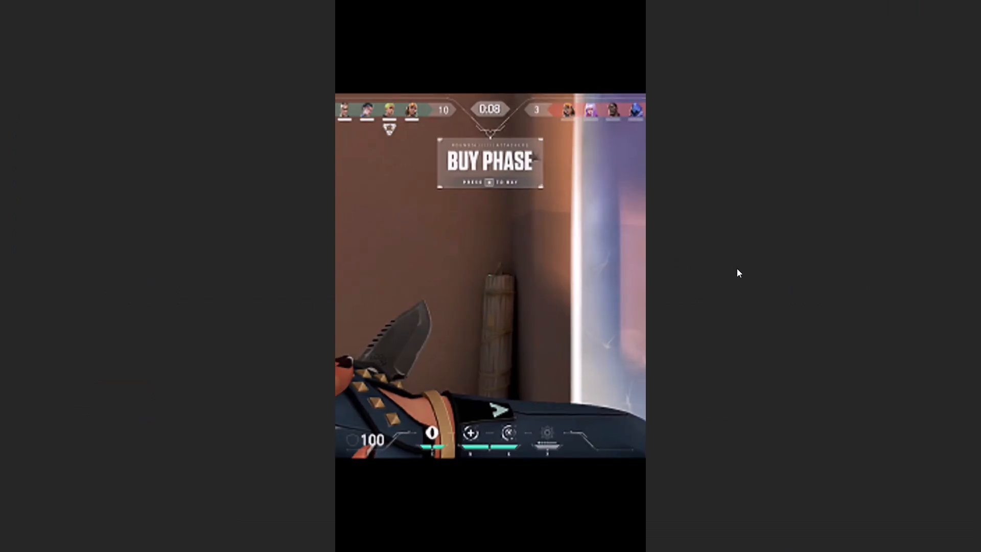
key(space)
click(625, 503)
click(131, 371)
drag(131, 370, 125, 370)
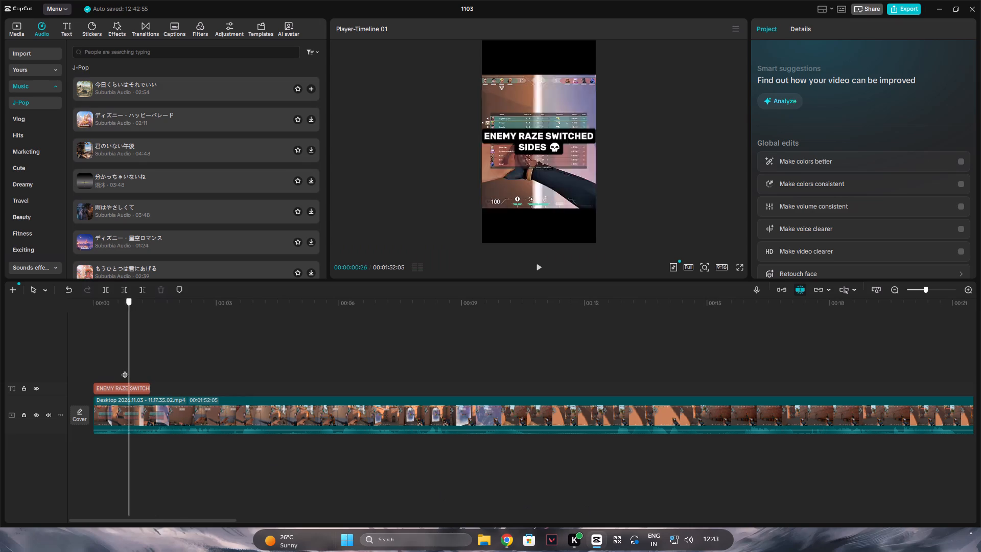
drag(125, 370, 8, 388)
click(740, 265)
key(space)
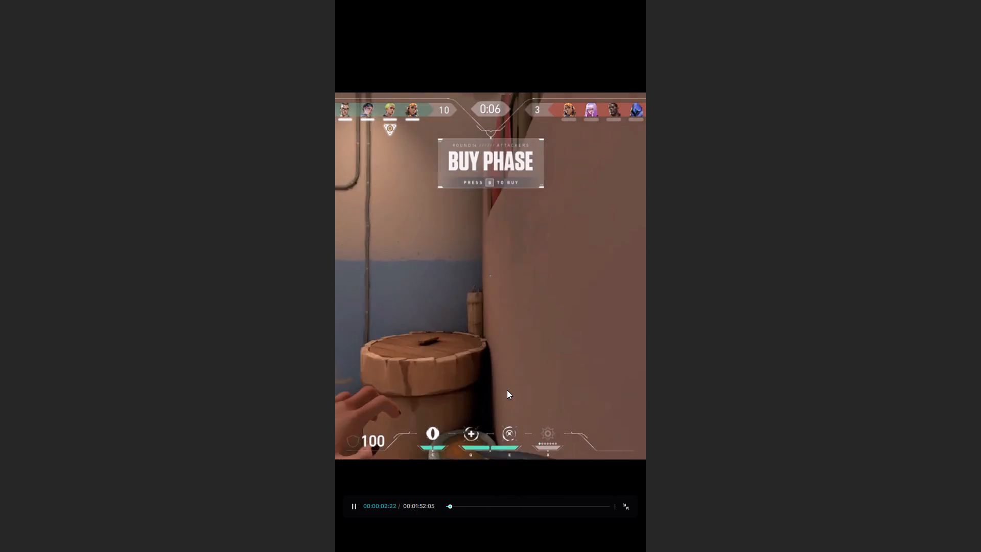
key(space)
double_click(628, 500)
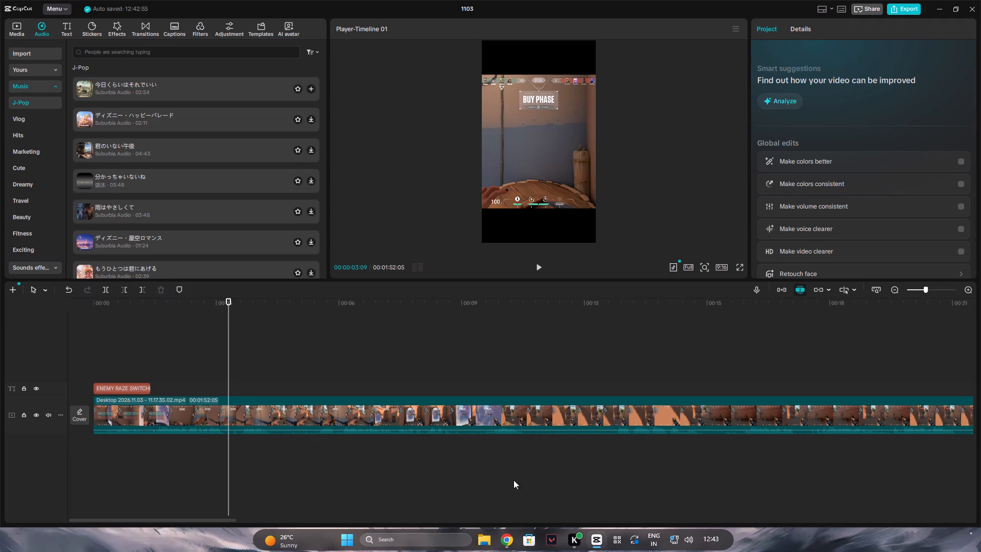
drag(230, 370, 12, 409)
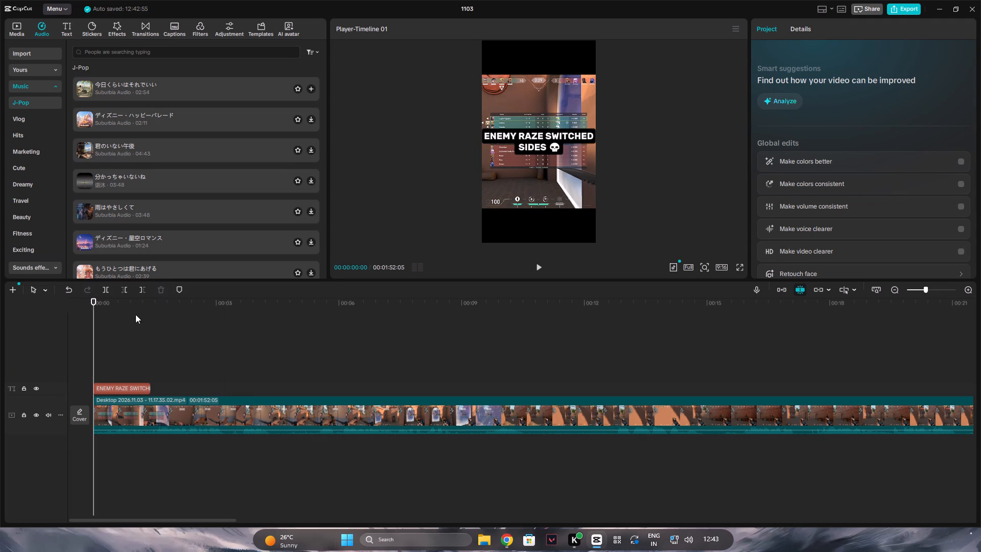
Split the gameplay clip at 00:00:01:12, where the title text ends.
click(158, 371)
drag(158, 371, 150, 373)
click(154, 408)
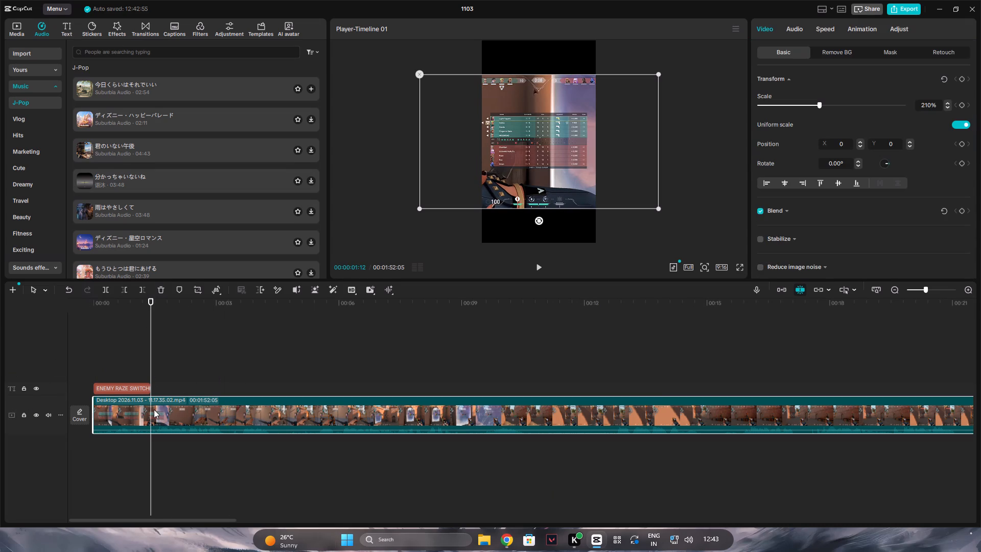
click(105, 289)
Search the video effects for "blur" and add the Blur effect at the start of the timeline.
click(121, 29)
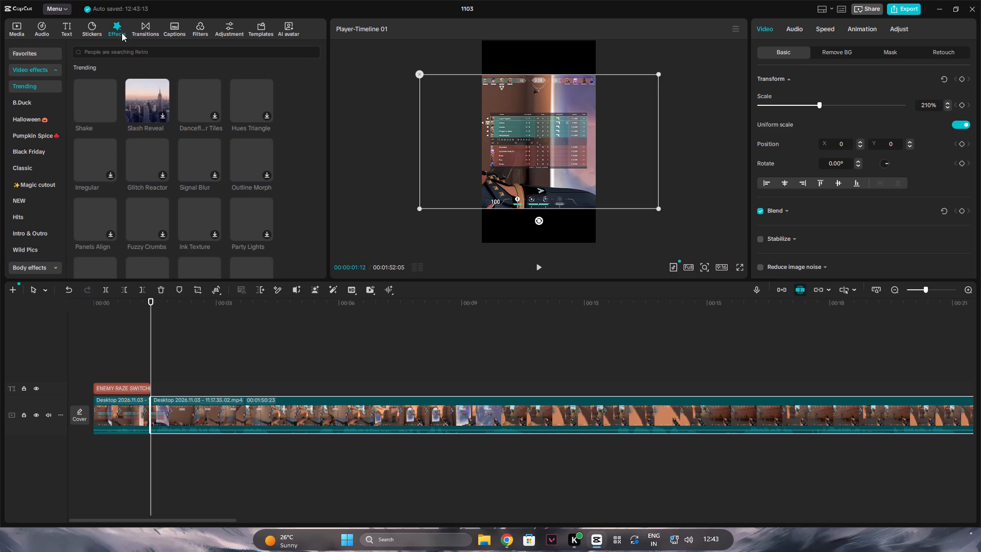
drag(148, 334, 0, 340)
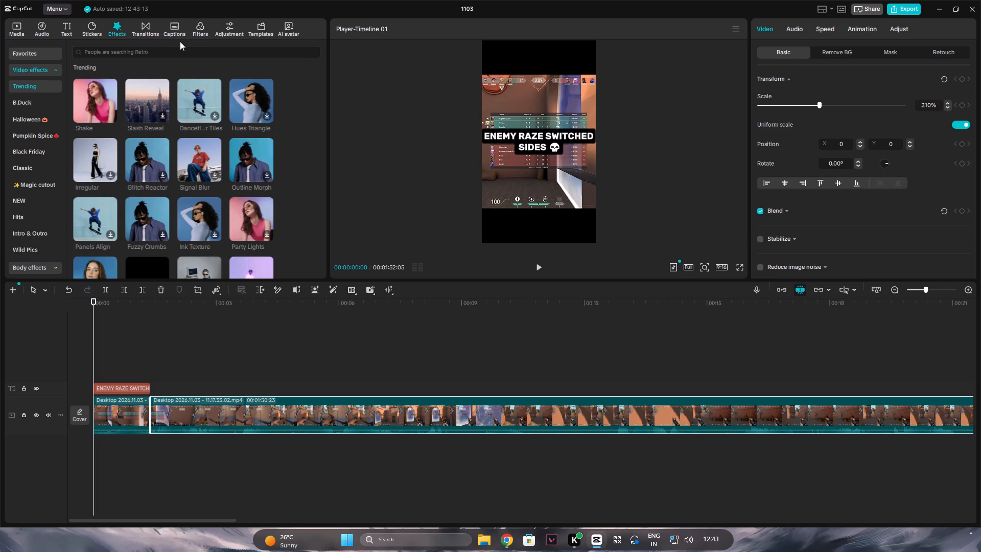
click(170, 51)
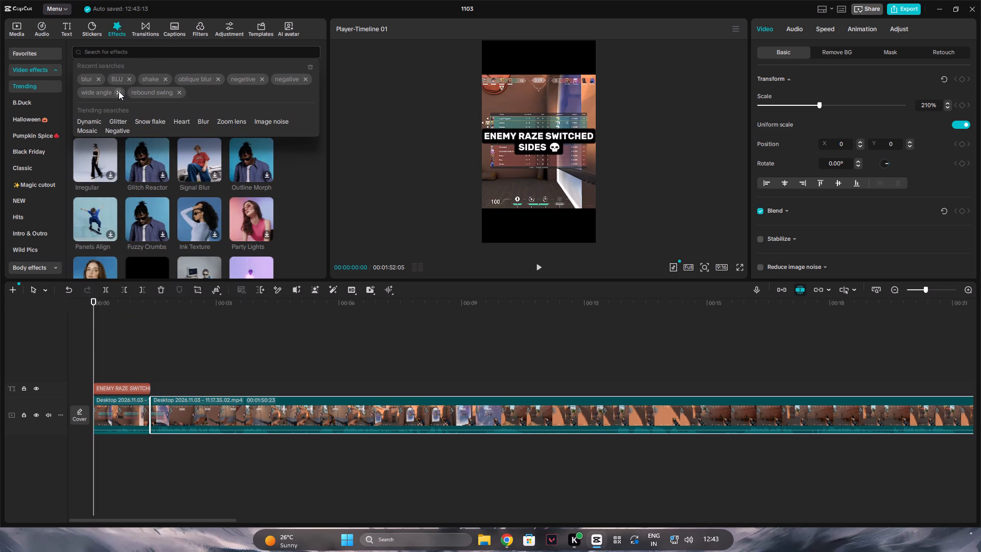
click(87, 79)
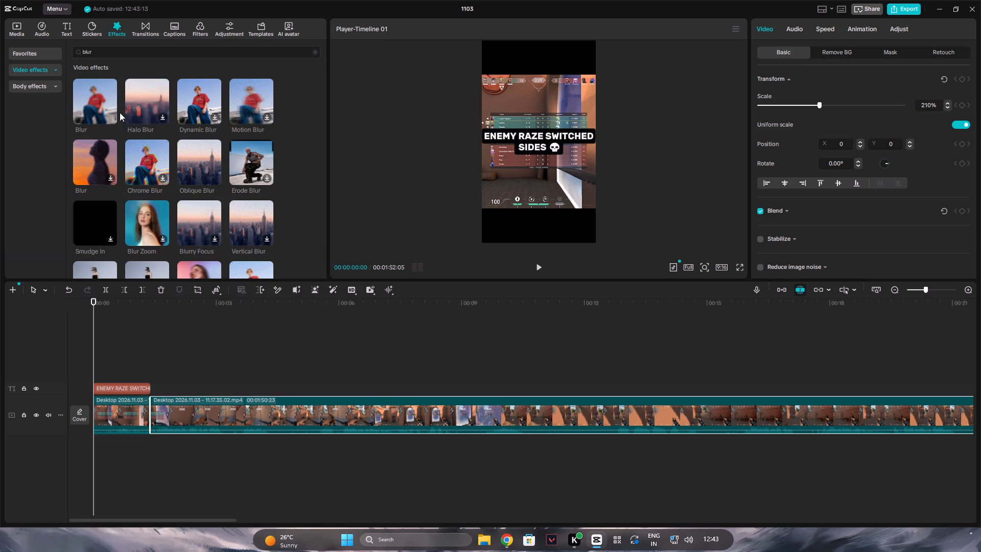
click(109, 121)
Search the video effects for "vignette" and add the Vignette effect at the start of the timeline.
drag(146, 55, 41, 72)
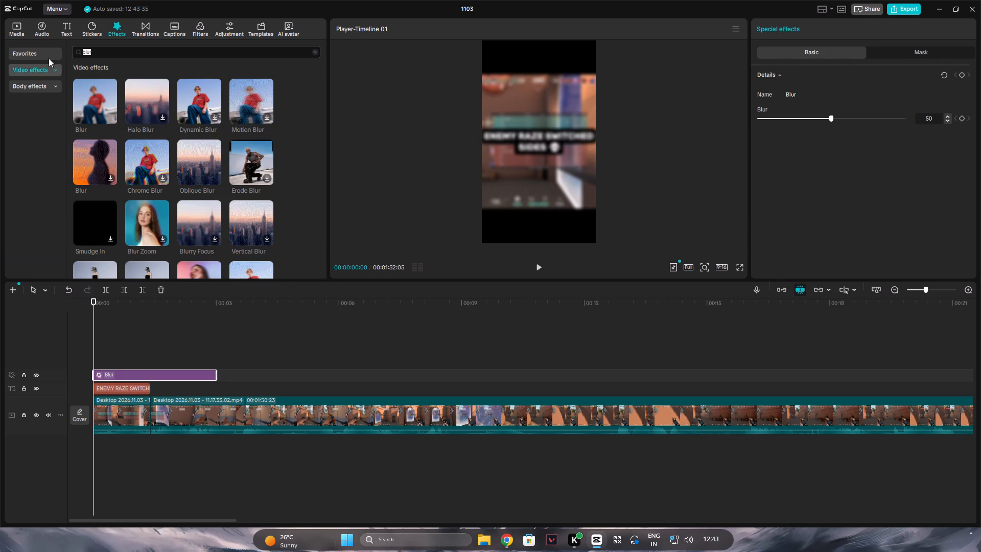
key(BackSpace)
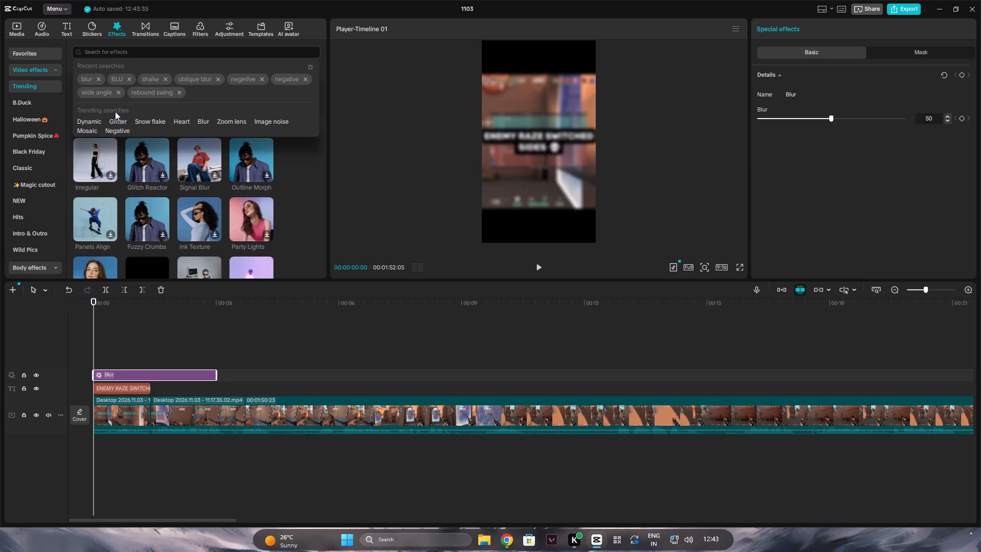
key(v)
click(106, 80)
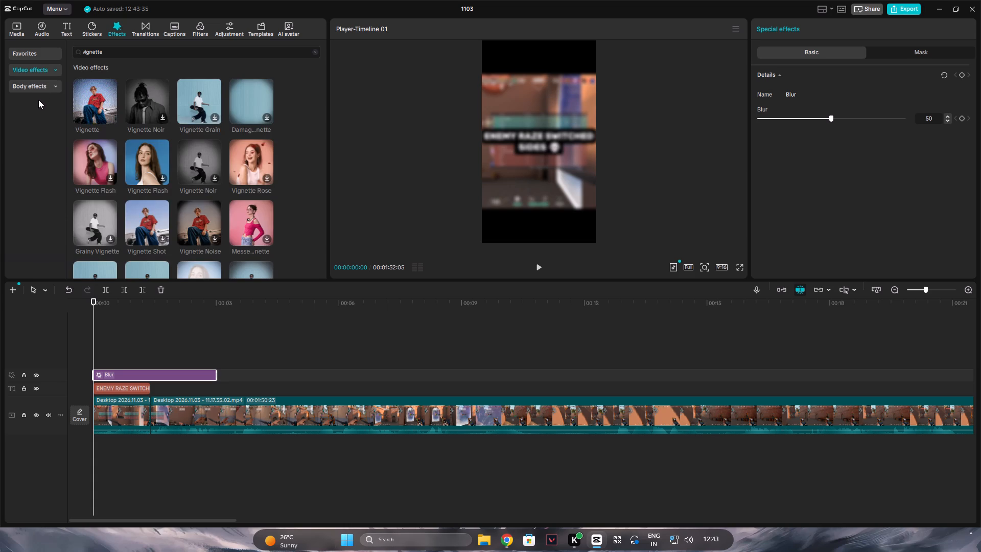
click(113, 114)
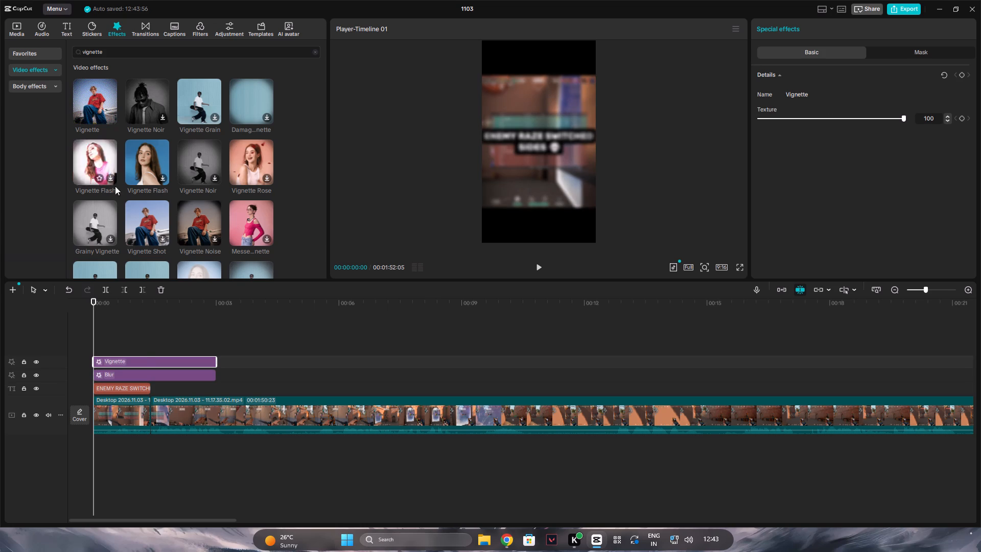
Move the Vignette and Blur effects together beneath the title text track, directly above the gameplay and starting at 00:00:00:00.
drag(118, 340, 166, 385)
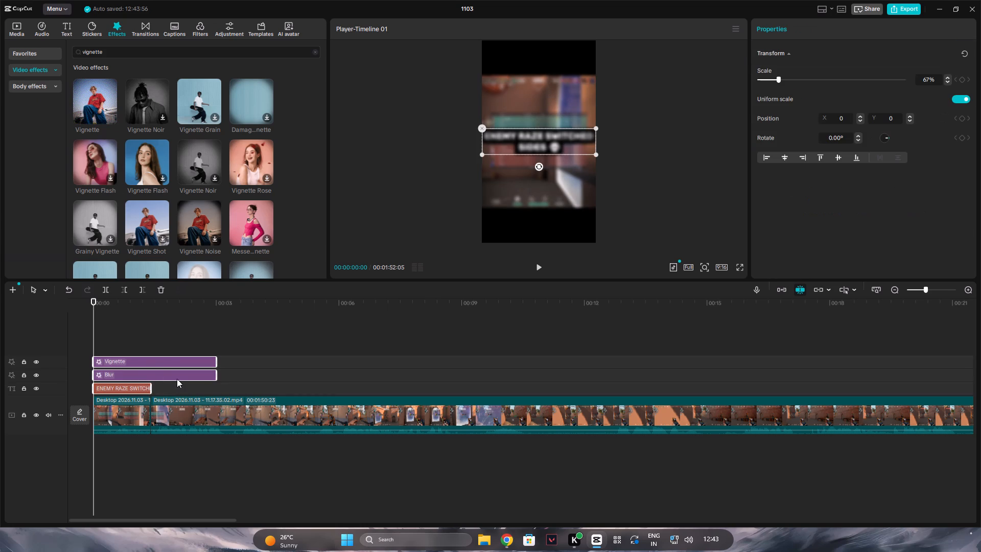
click(143, 337)
drag(131, 337, 166, 382)
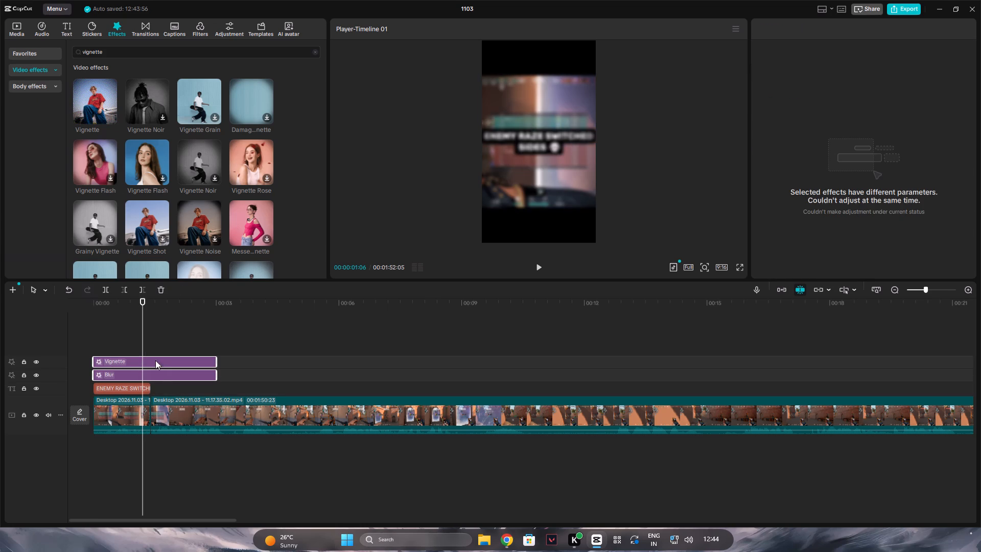
drag(150, 354, 156, 378)
drag(159, 359, 165, 379)
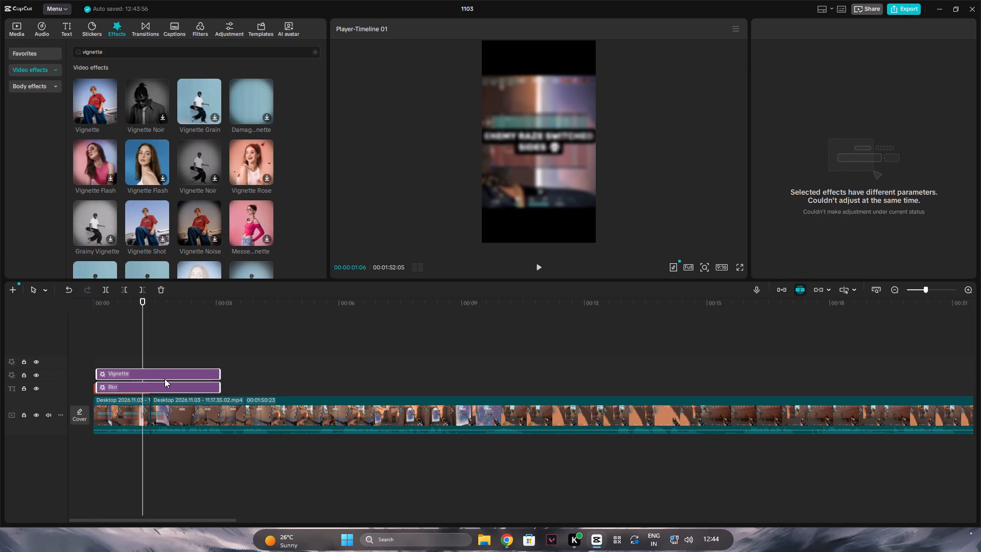
drag(165, 379, 163, 392)
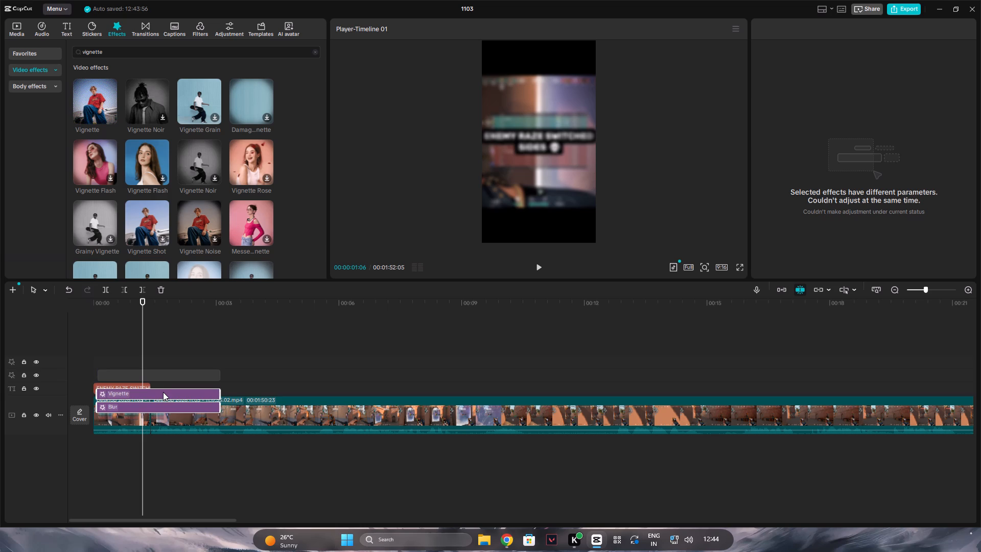
drag(163, 392, 157, 399)
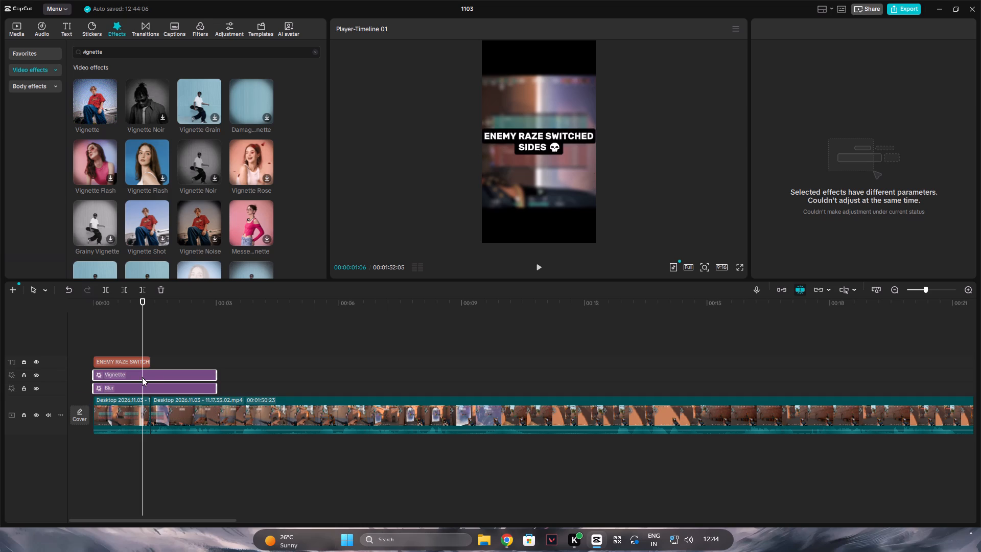
drag(142, 376, 129, 378)
Trim the ends of the Vignette and Blur effects at 00:00:01:12 to match the title, and play back the opening.
drag(145, 347, 154, 350)
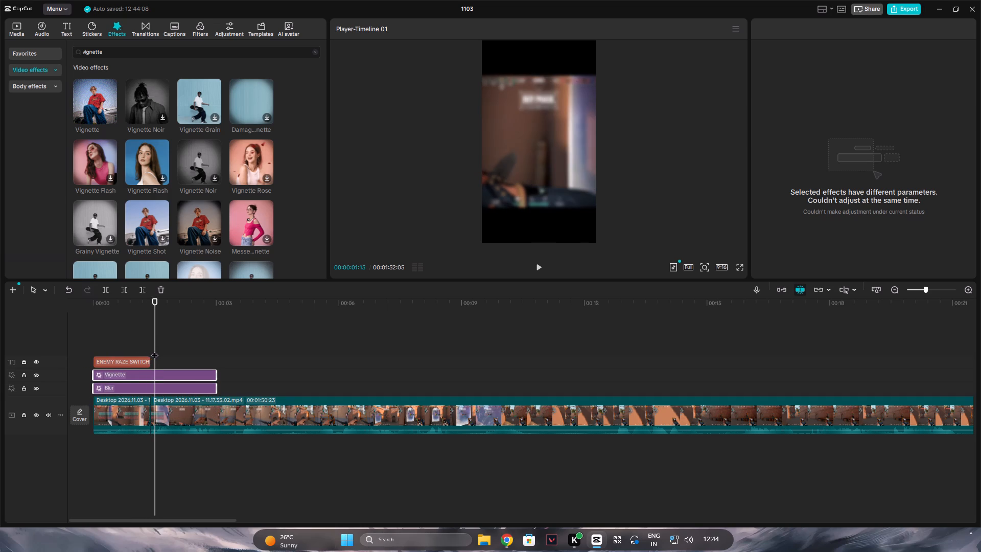
drag(154, 350, 151, 362)
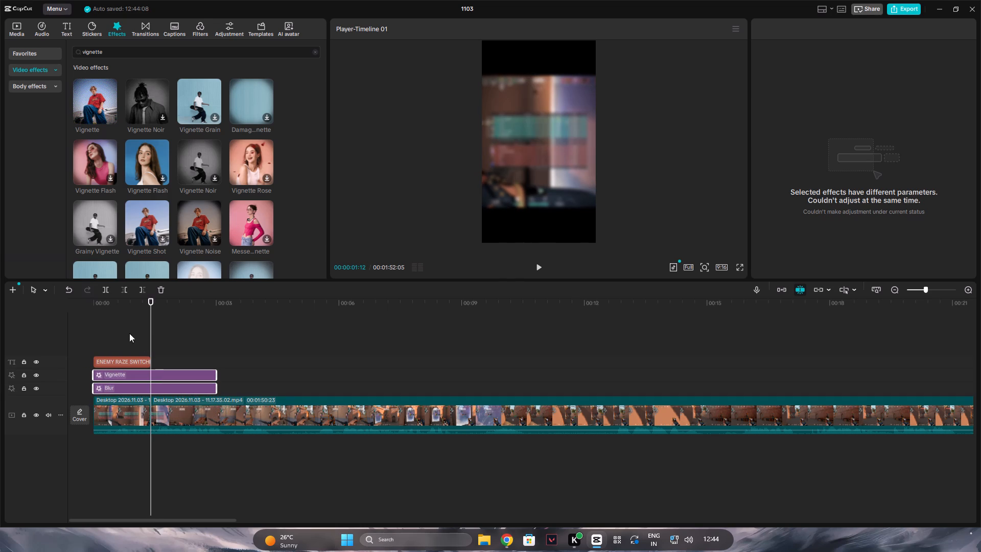
click(145, 289)
drag(153, 335, 155, 334)
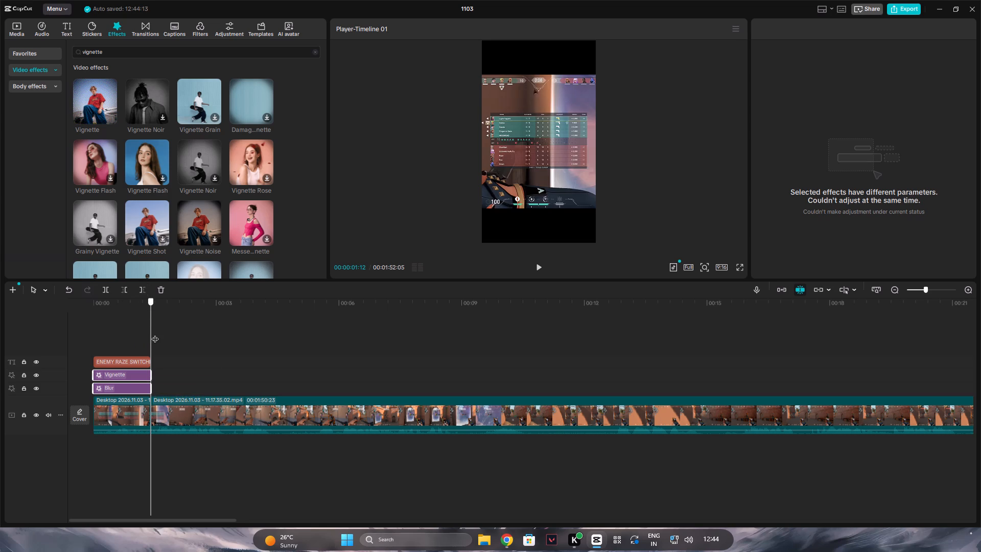
drag(155, 334, 66, 370)
key(space)
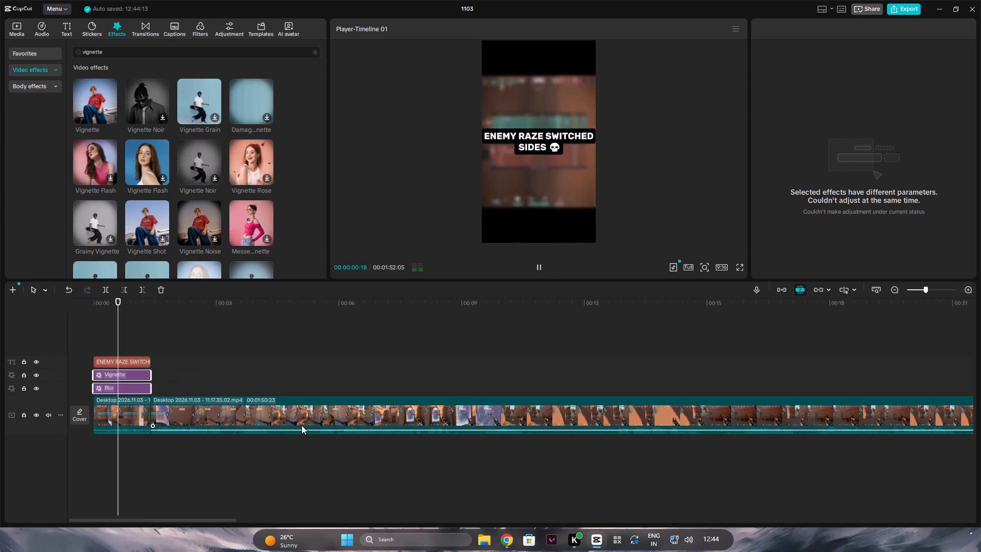
key(space)
Add the 02:10 gameplay recording from the imported media on a new top track, starting at 00:00:01:12.
drag(166, 378, 164, 379)
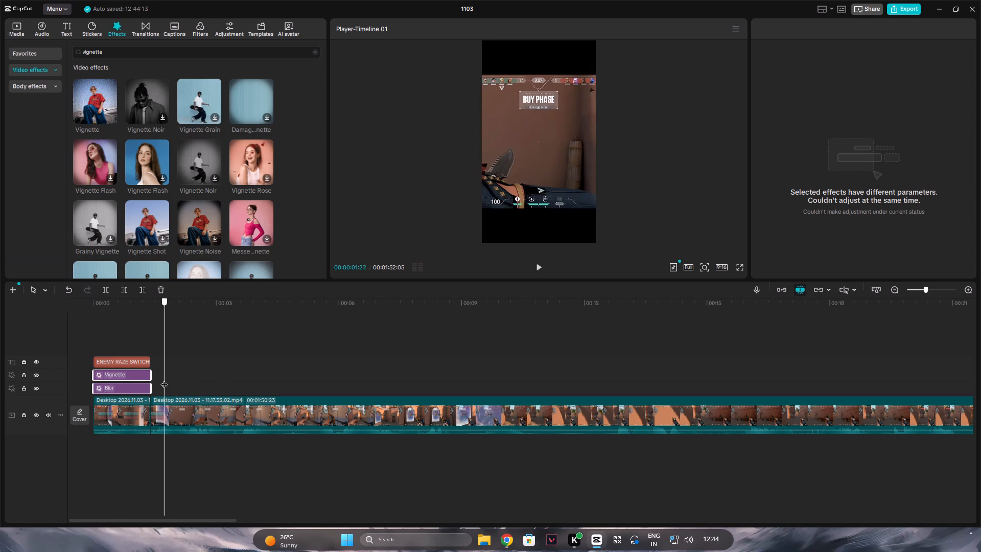
drag(164, 379, 153, 385)
click(16, 35)
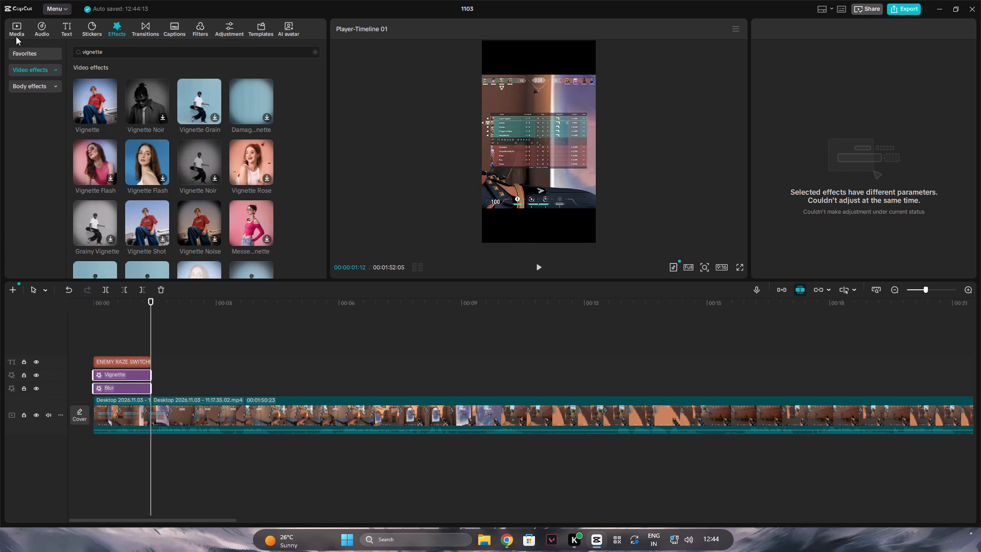
drag(110, 92, 171, 322)
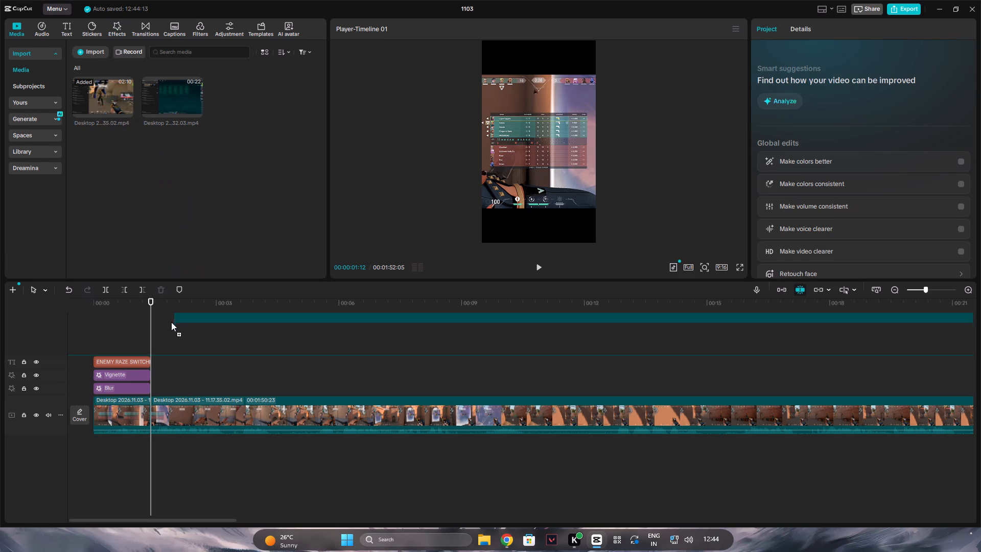
drag(171, 322, 152, 344)
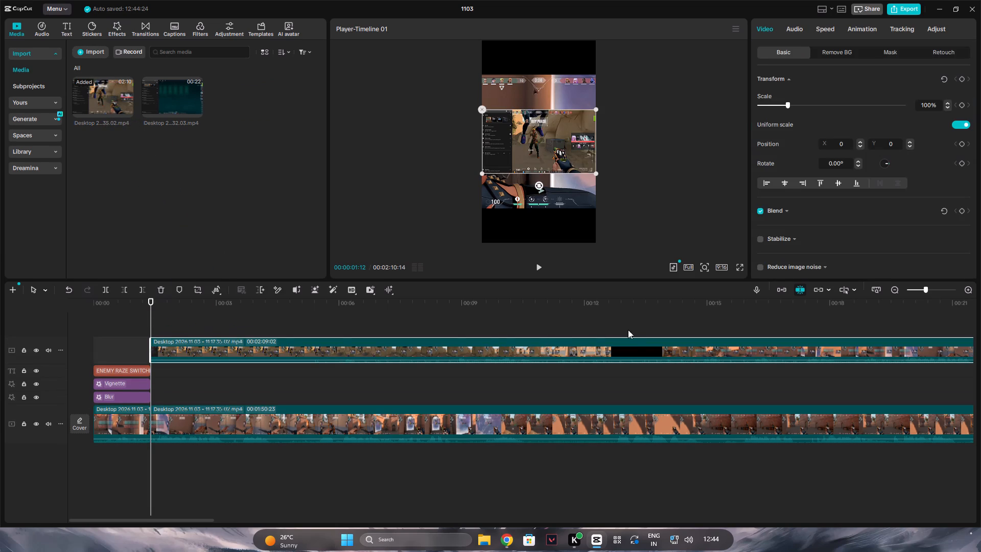
Find 00:00:14:20 in the footage and trim off everything before it from the top-track gameplay clip.
click(639, 329)
drag(639, 329, 752, 331)
key(space)
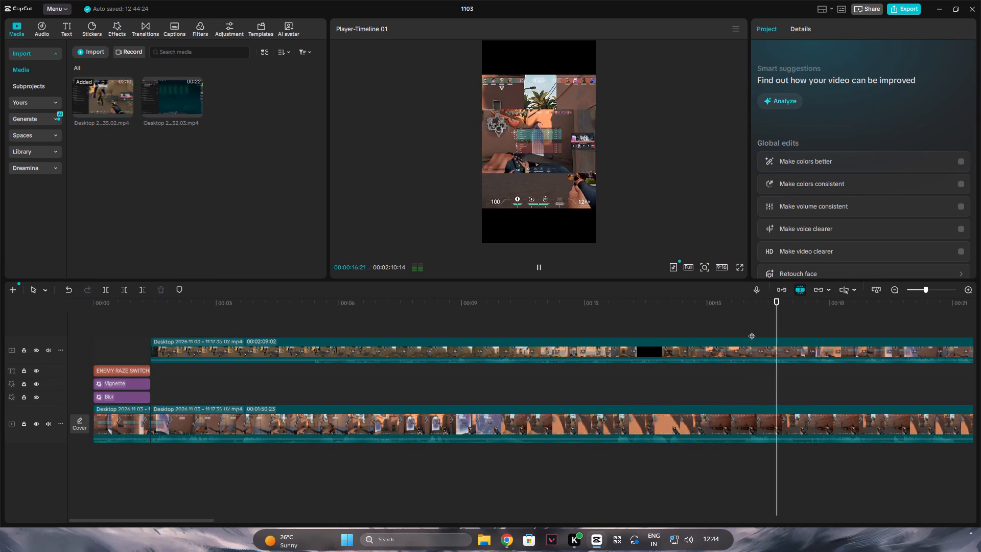
key(space)
click(778, 330)
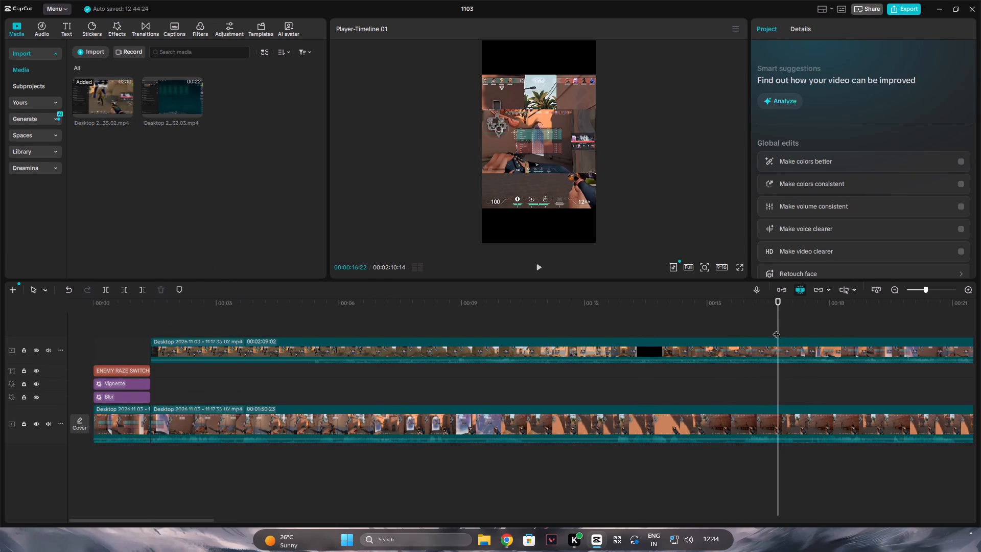
drag(776, 329, 678, 355)
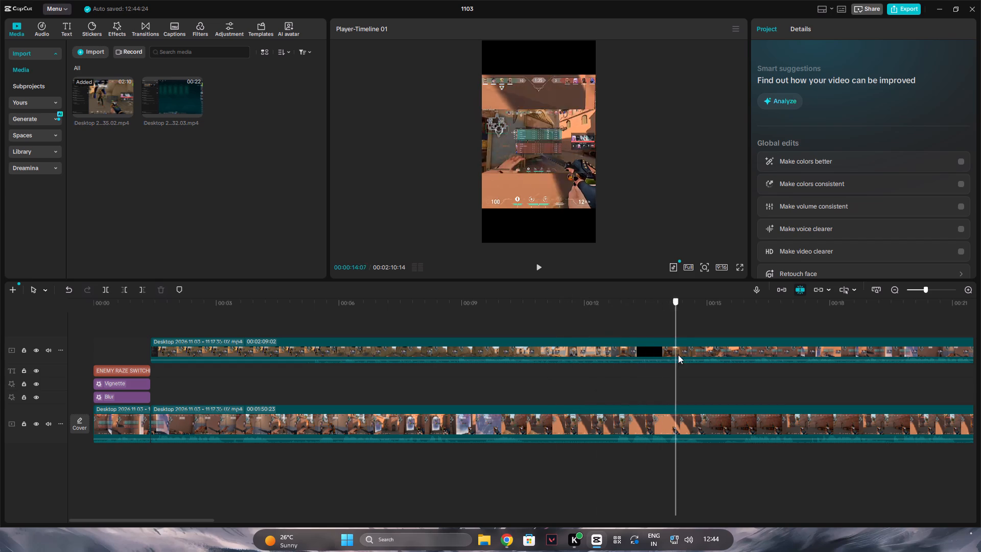
drag(678, 355, 693, 353)
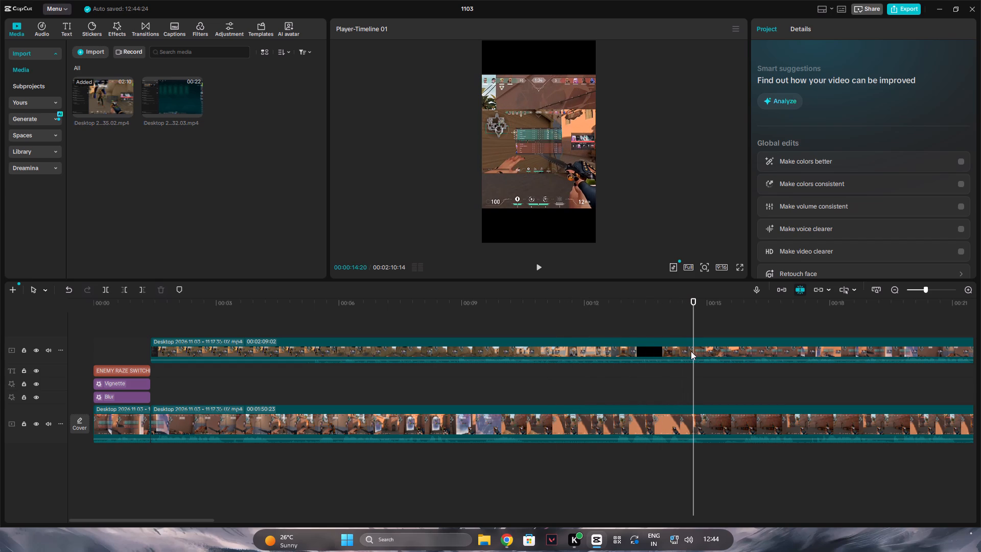
click(691, 351)
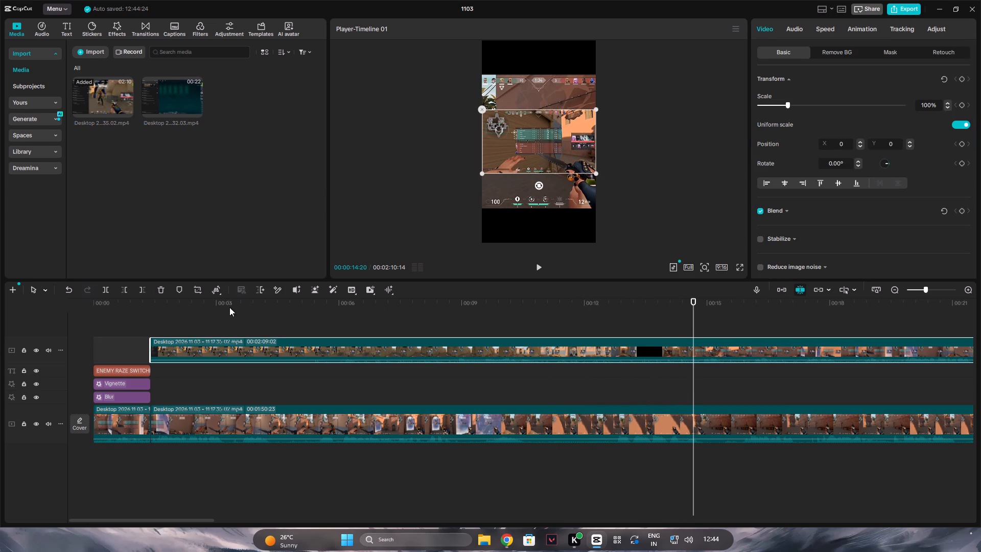
click(126, 290)
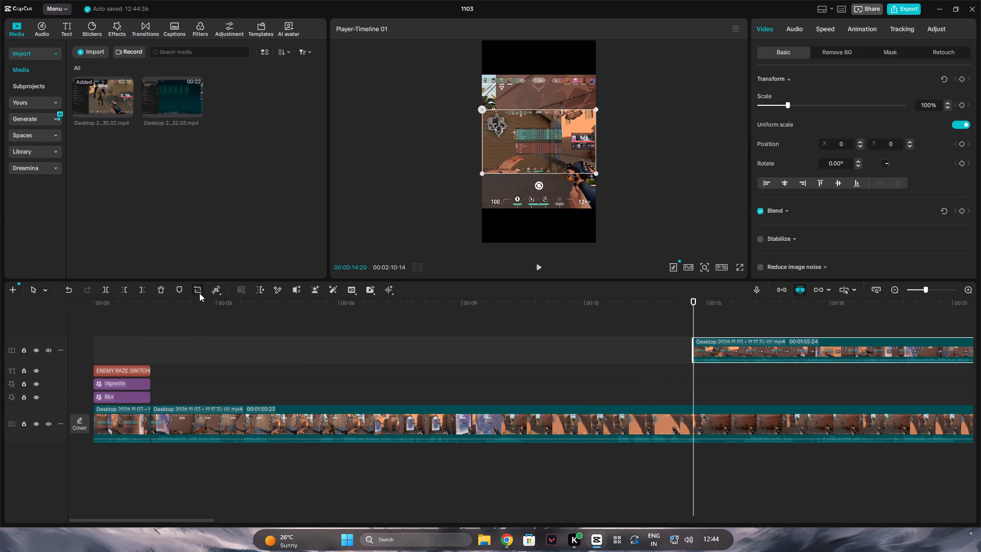
Crop the top-track clip to the small area around the chat line in the frame's lower-left corner.
click(199, 293)
drag(700, 261, 228, 323)
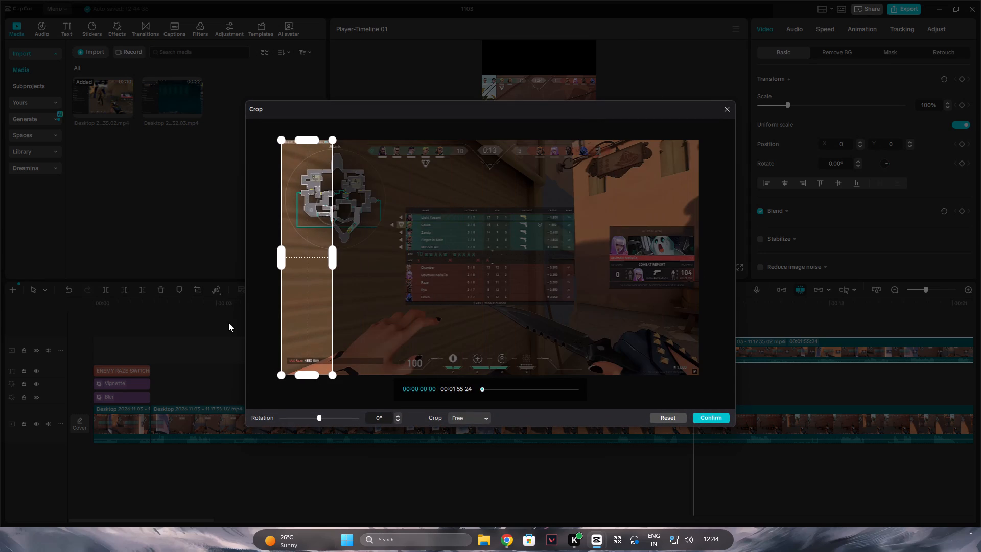
drag(228, 323, 386, 325)
drag(339, 140, 367, 527)
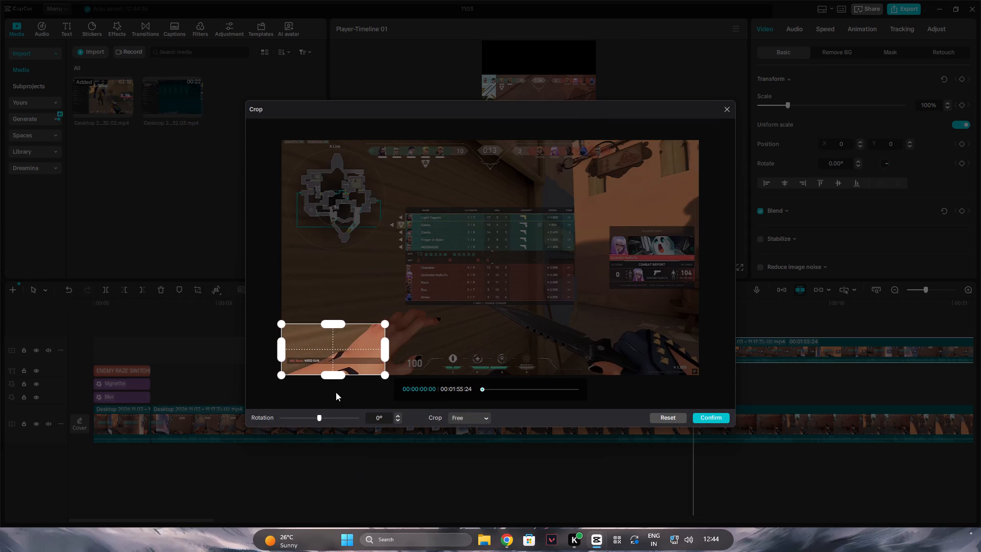
drag(331, 377, 341, 348)
drag(348, 344, 315, 385)
click(707, 412)
click(717, 418)
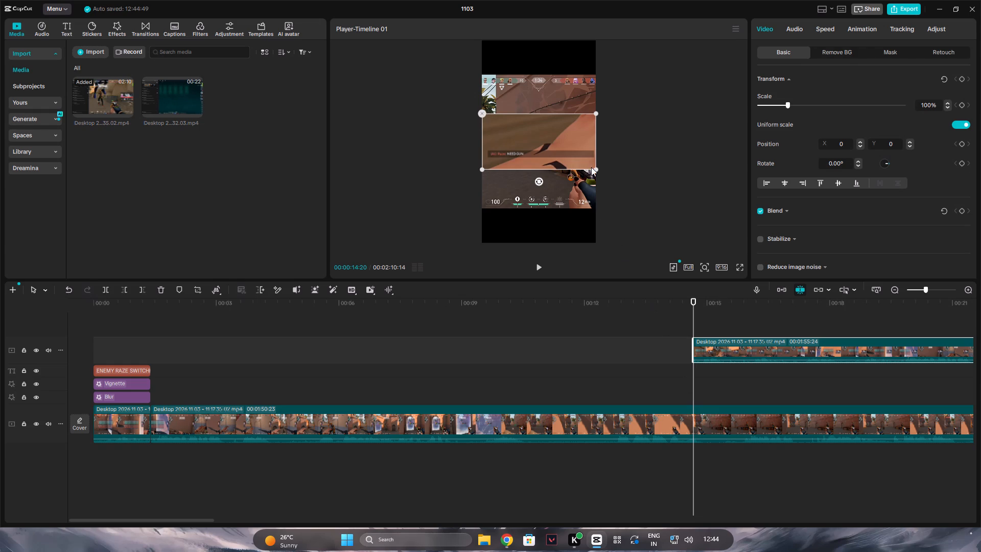
Scale the cropped chat overlay to 56% and place it near the top of the gameplay at X 0, Y 805.
drag(595, 167, 549, 160)
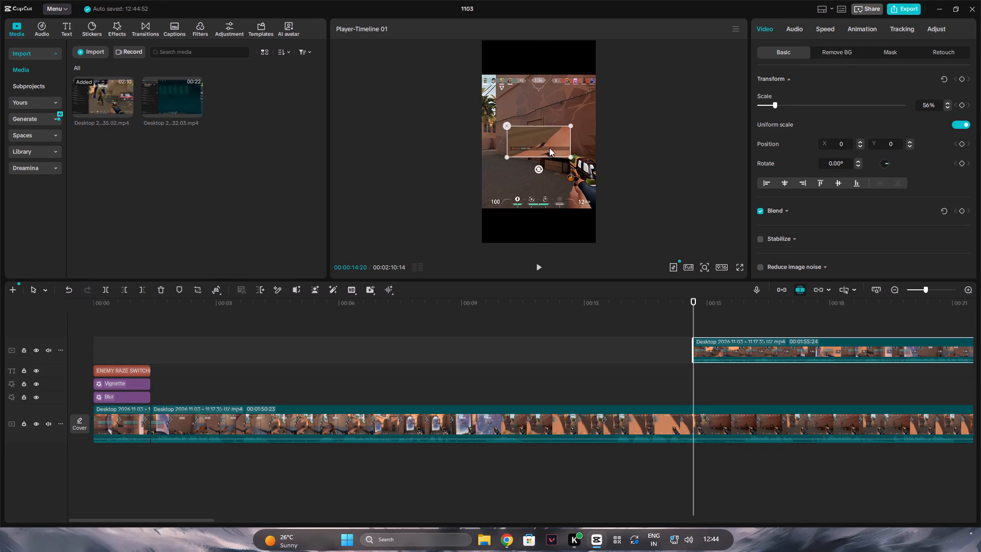
drag(549, 147, 549, 105)
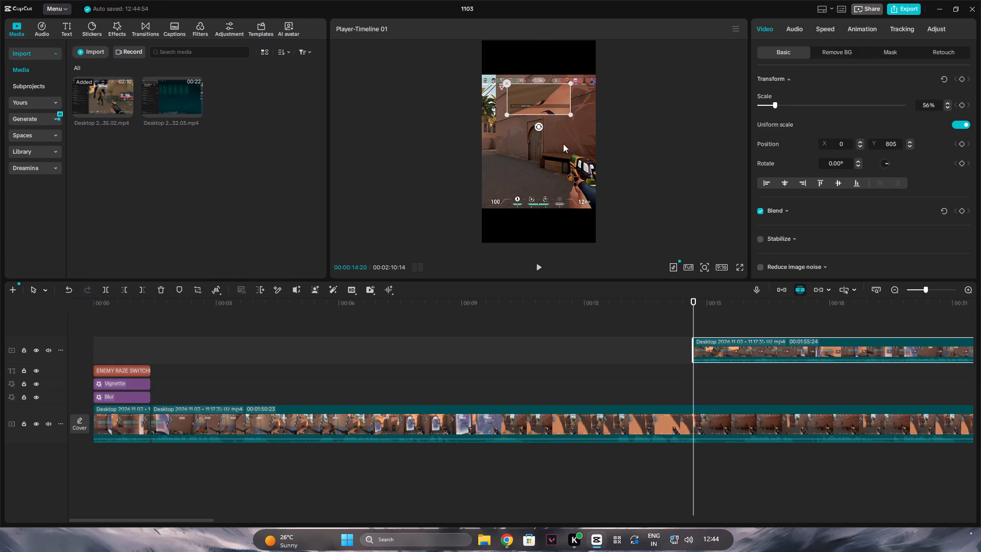
Move the chat overlay clip along its track to start at 00:00:01:12, where the title ends.
drag(755, 349, 215, 347)
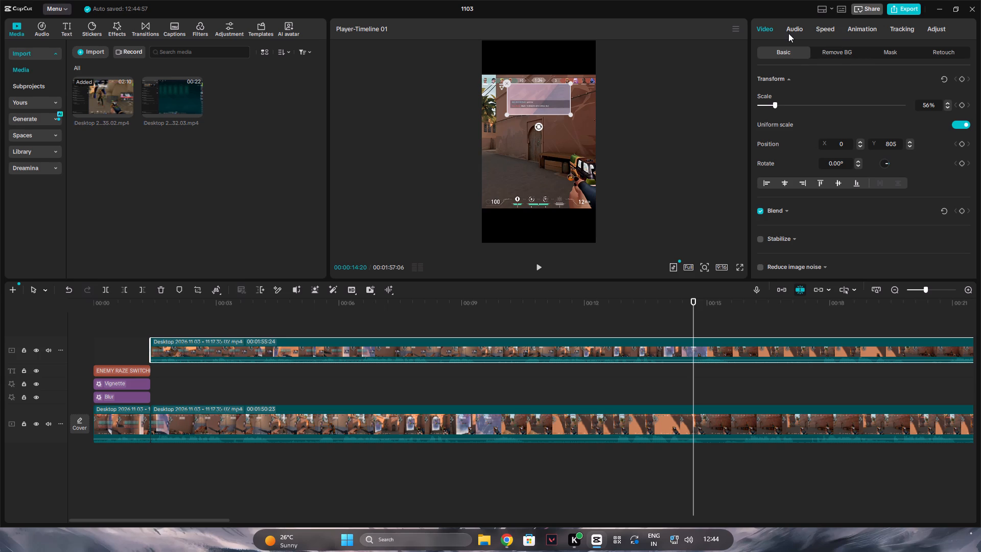
Mute the chat overlay clip by lowering its volume to -∞ dB.
click(788, 28)
drag(784, 107, 550, 160)
Play back the section after the title in full screen to check the chat overlay against the gameplay.
click(147, 332)
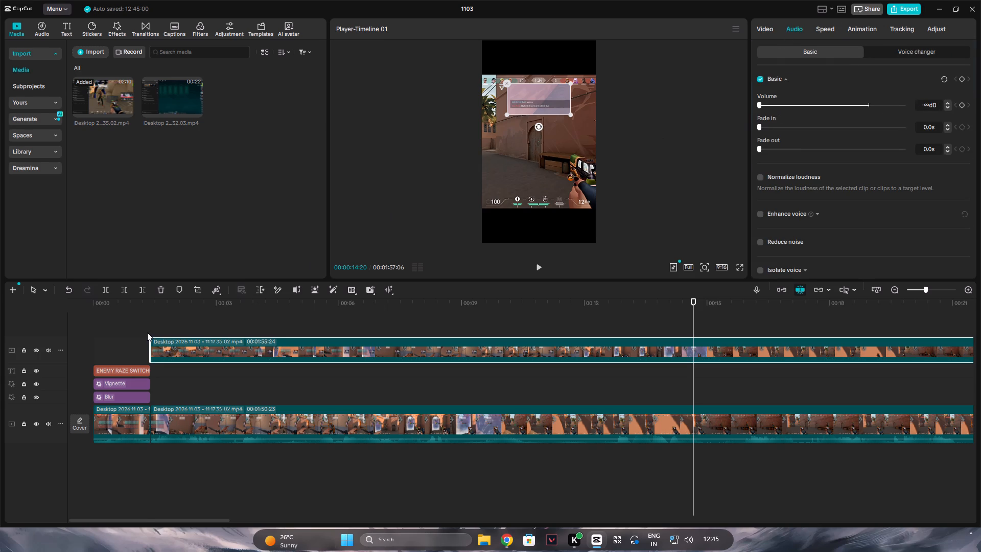
drag(147, 331, 153, 330)
key(space)
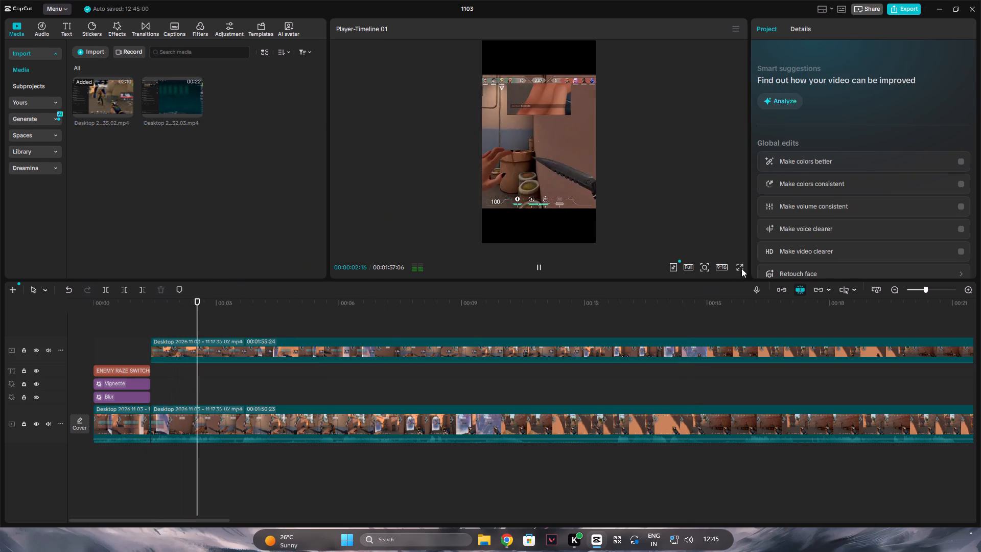
click(738, 263)
click(735, 264)
click(740, 265)
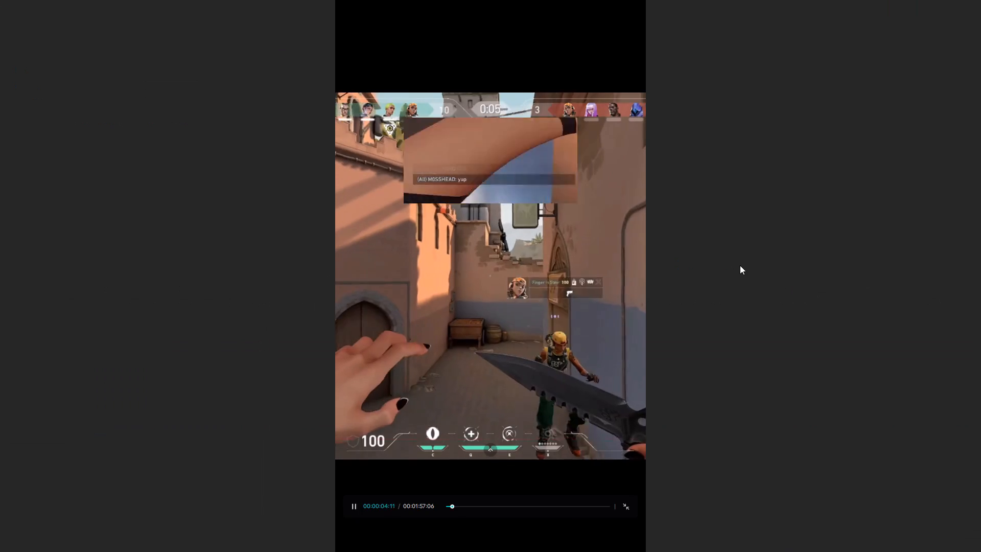
key(space)
click(623, 508)
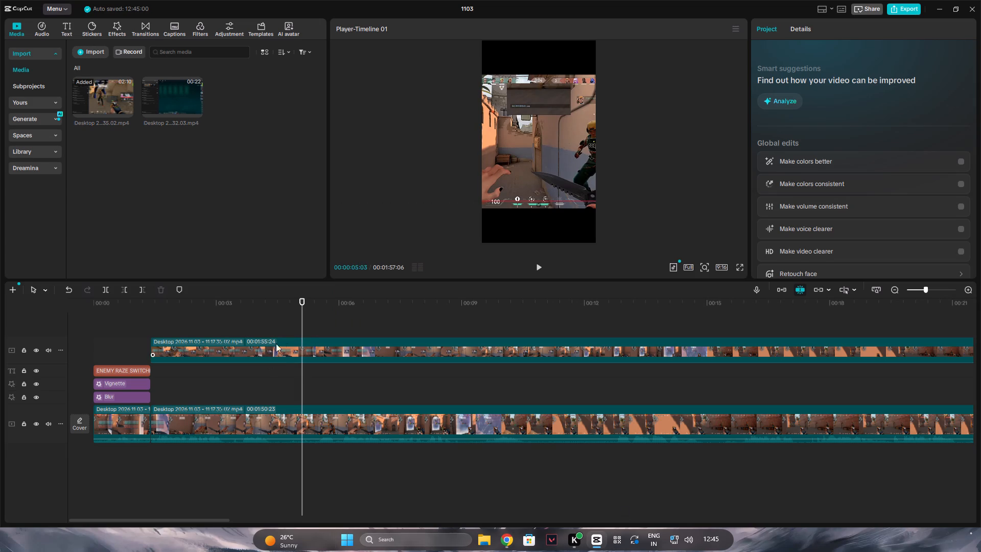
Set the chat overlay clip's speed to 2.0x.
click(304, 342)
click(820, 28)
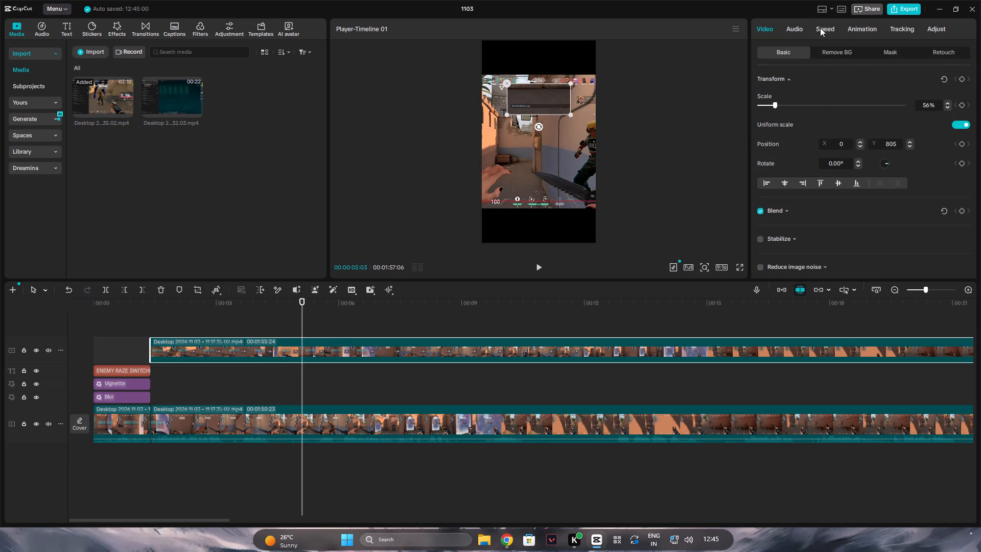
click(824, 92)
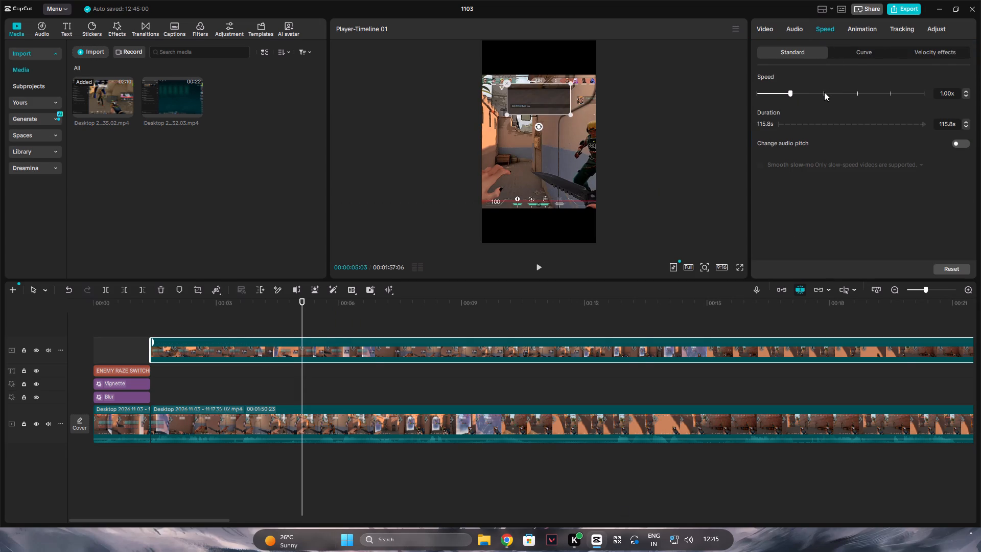
Play back the sped-up chat overlay from 00:00:01:12, in full screen and in the preview, to check its timing.
click(177, 320)
drag(168, 323, 123, 335)
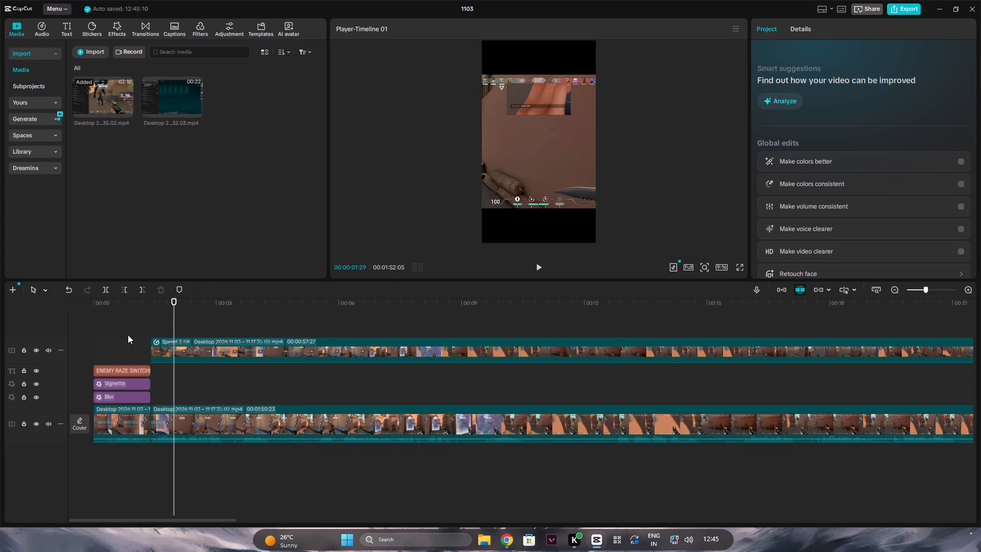
click(148, 328)
click(738, 267)
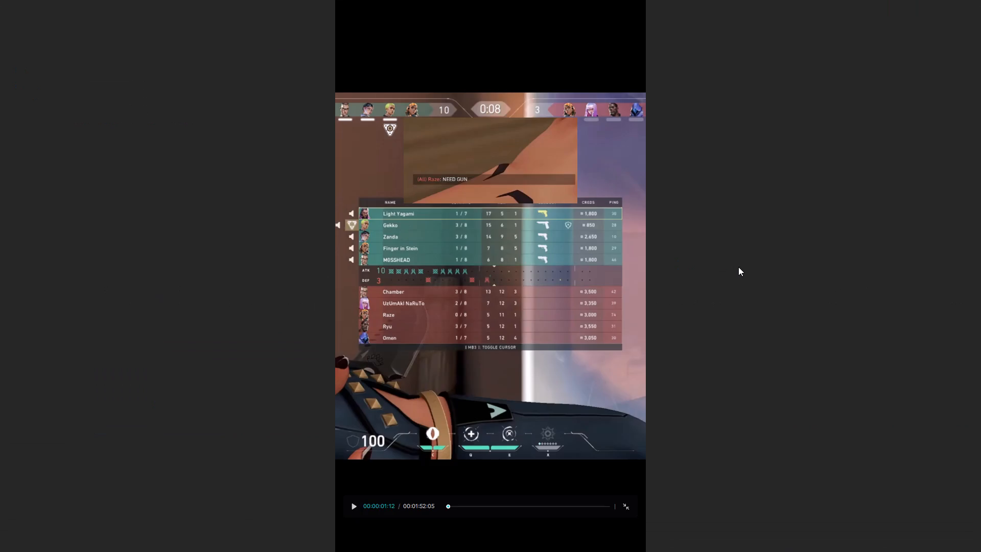
key(space)
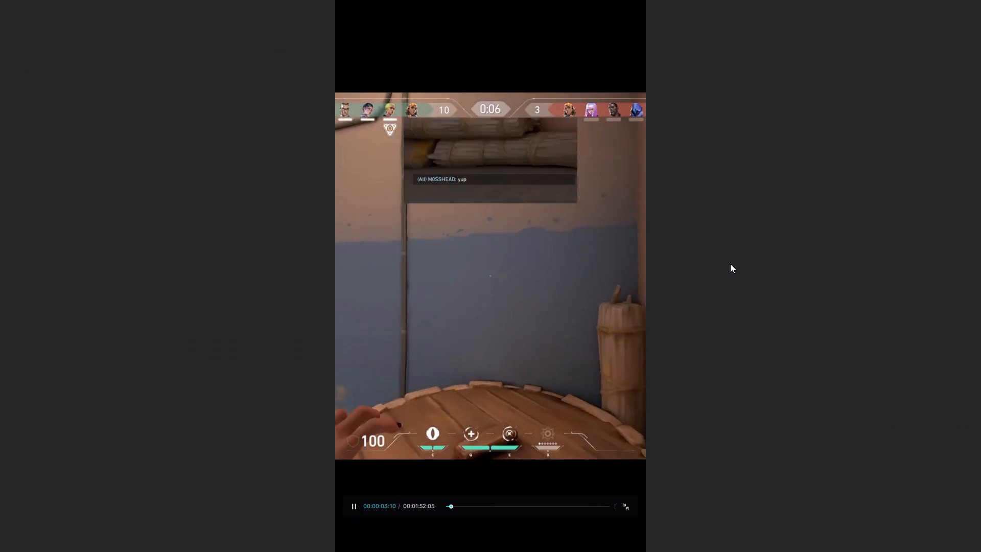
key(space)
click(619, 499)
click(620, 503)
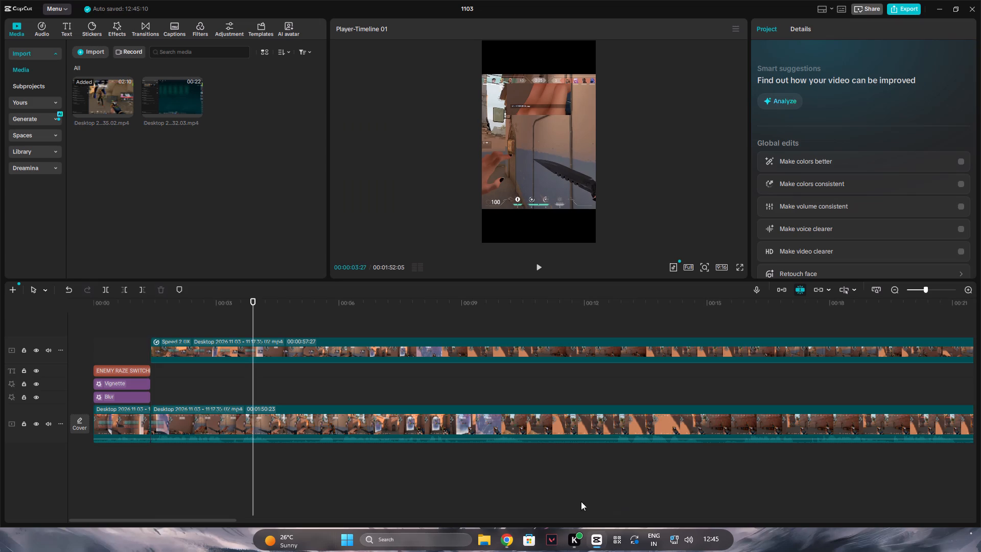
click(198, 331)
drag(191, 328, 150, 335)
double_click(150, 327)
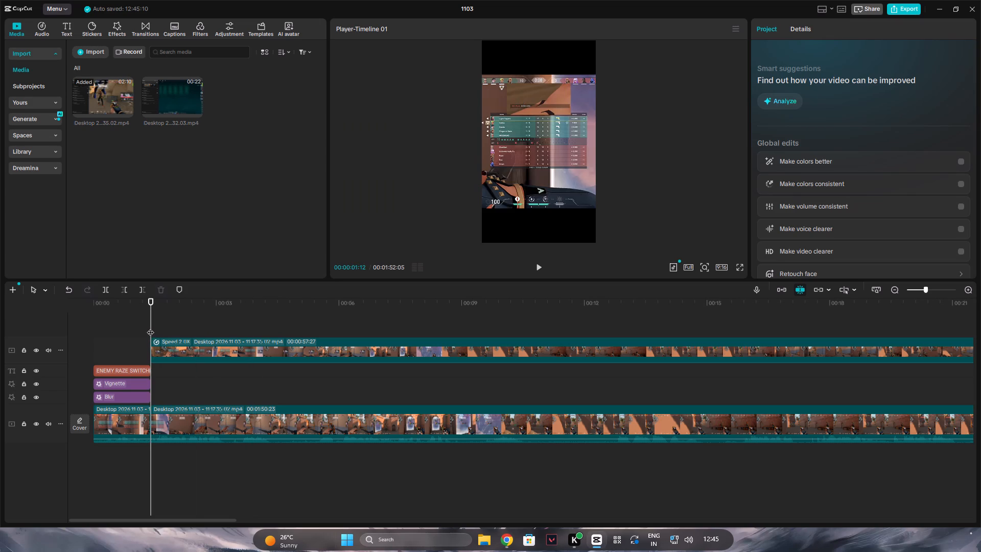
key(space)
key(space)
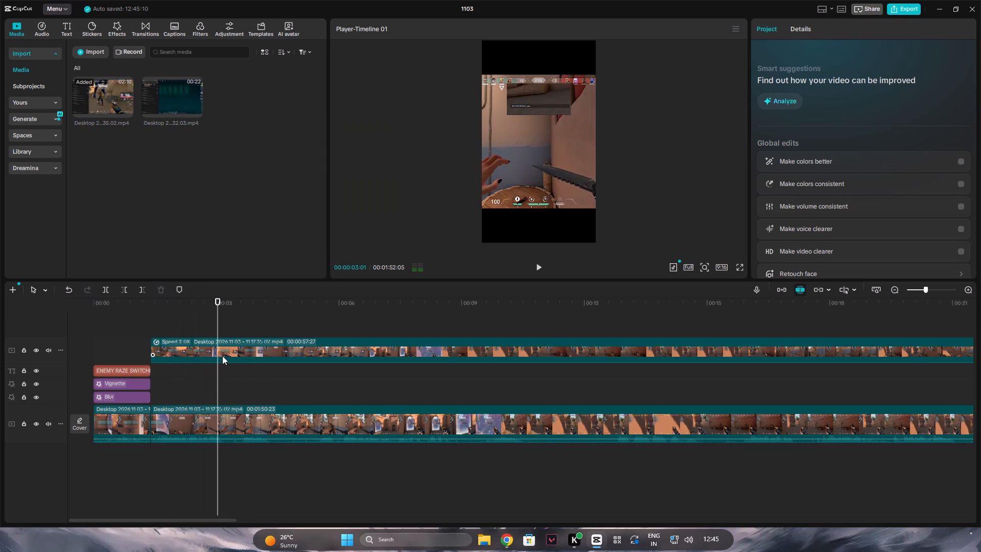
Set the chat overlay clip's speed to 2.8x.
click(223, 356)
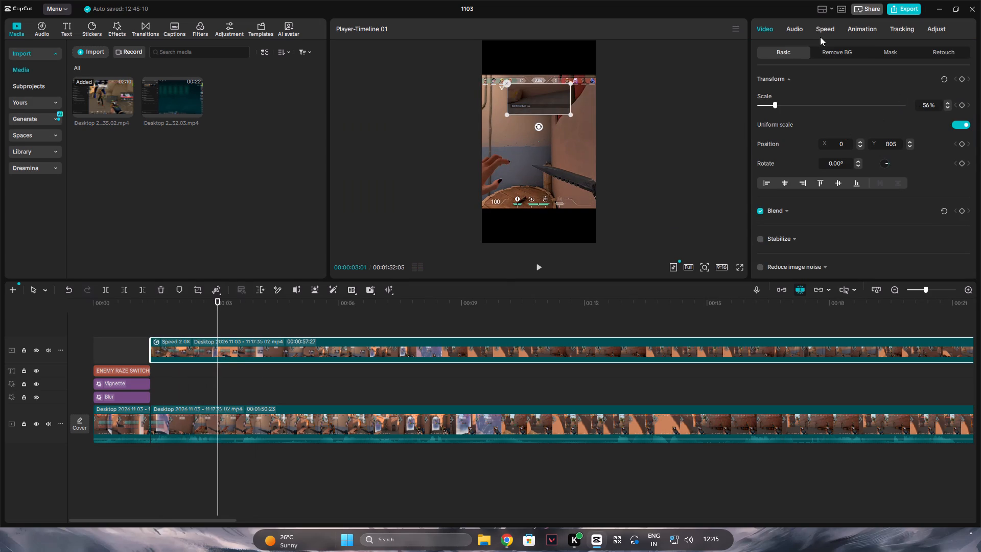
click(824, 31)
triple_click(967, 93)
triple_click(967, 92)
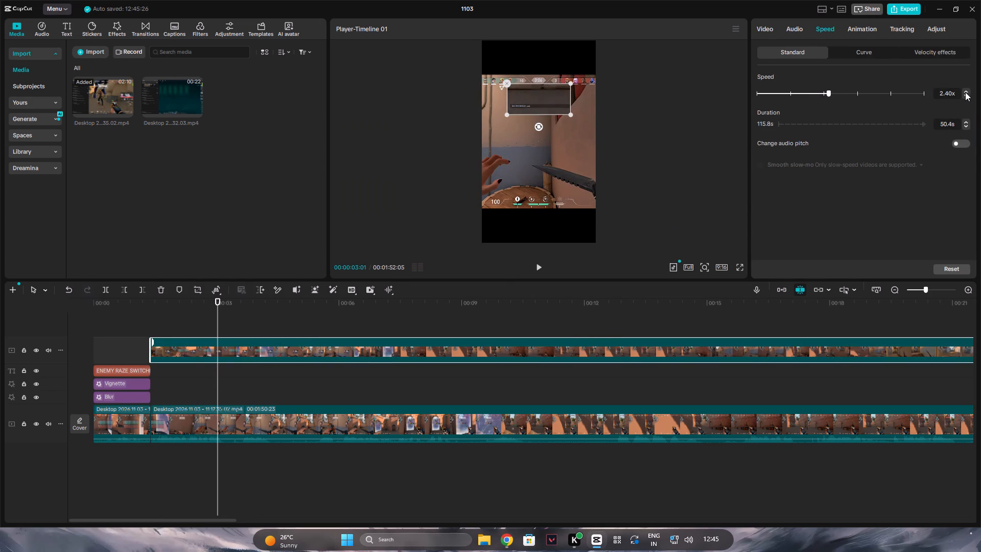
double_click(964, 92)
Play back the chat overlay from the end of the title and trim off everything after 00:00:03:06.
click(161, 323)
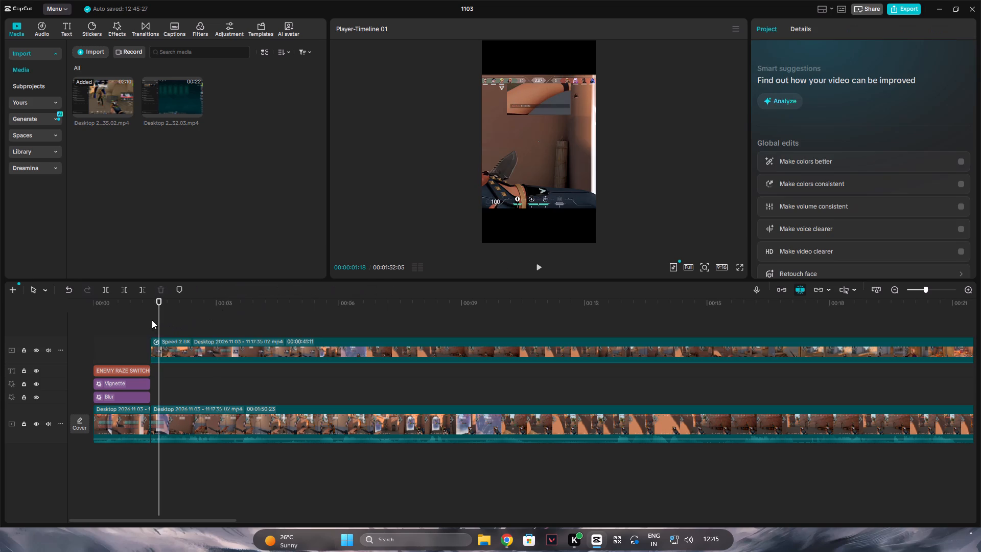
drag(152, 320, 146, 322)
click(152, 321)
key(space)
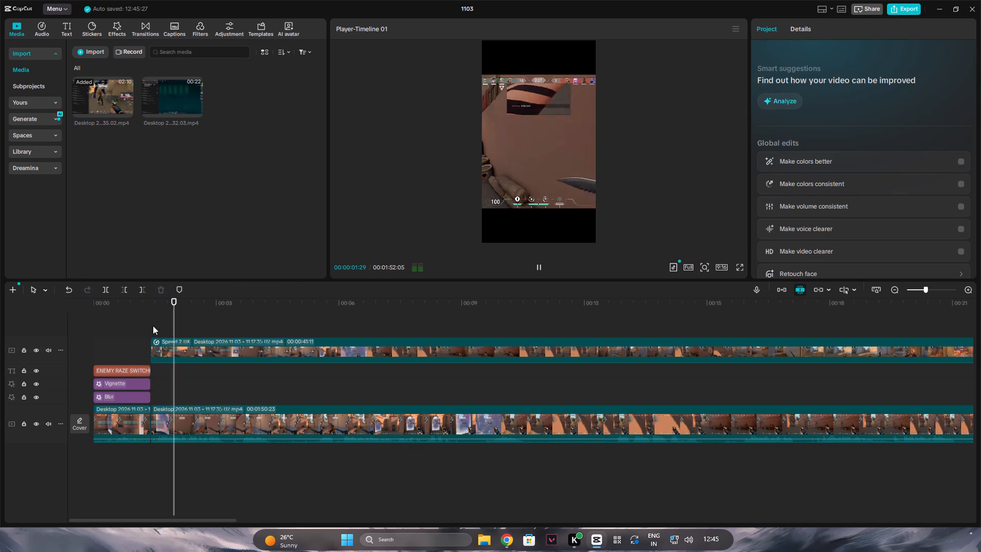
key(space)
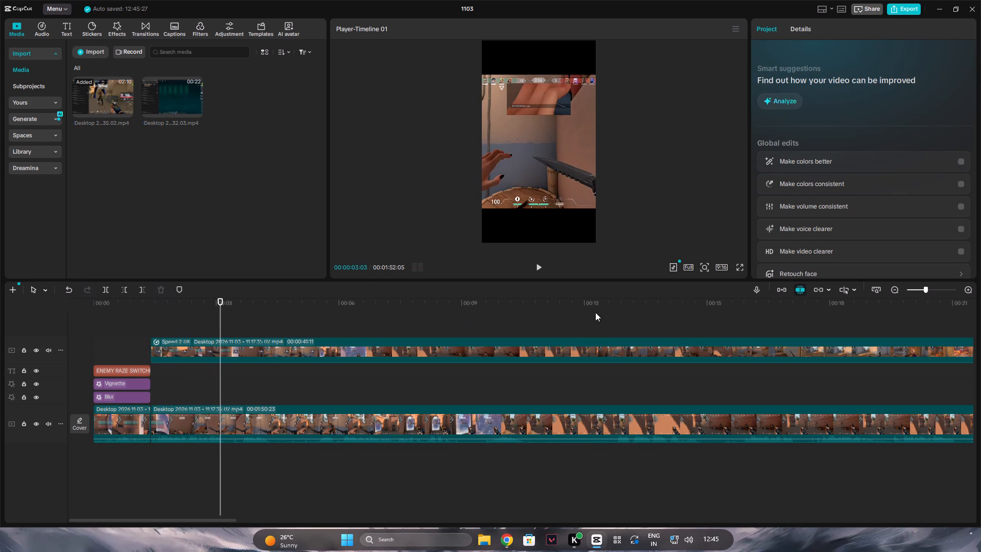
drag(220, 327, 229, 329)
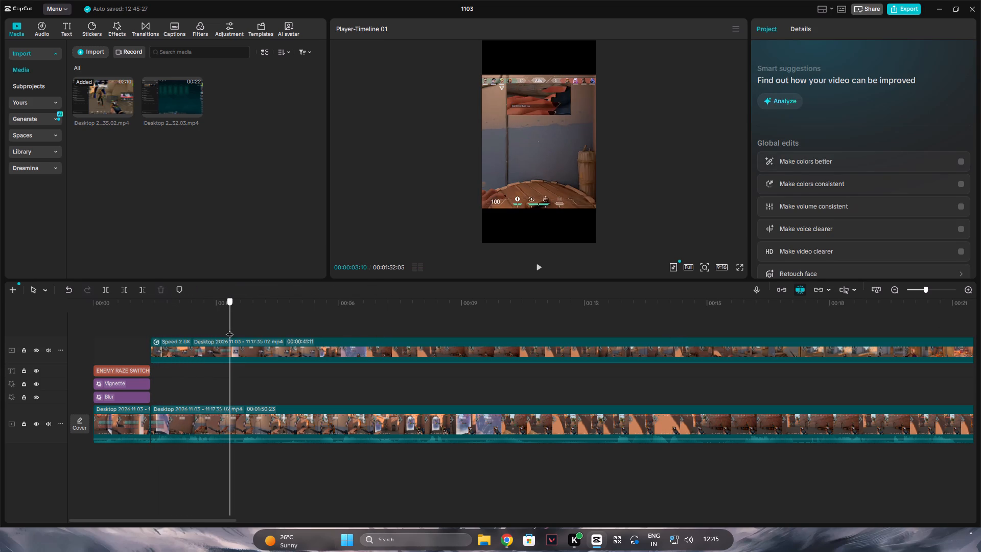
drag(229, 329, 225, 332)
click(224, 351)
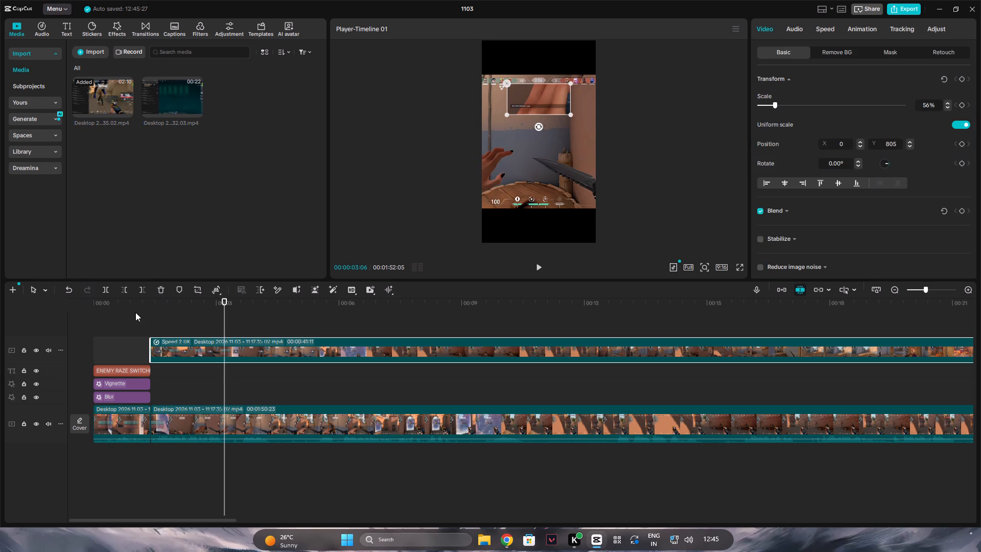
click(138, 285)
Play through the gameplay around the one-minute mark and split the main gameplay clip at 00:01:01:14.
key(space)
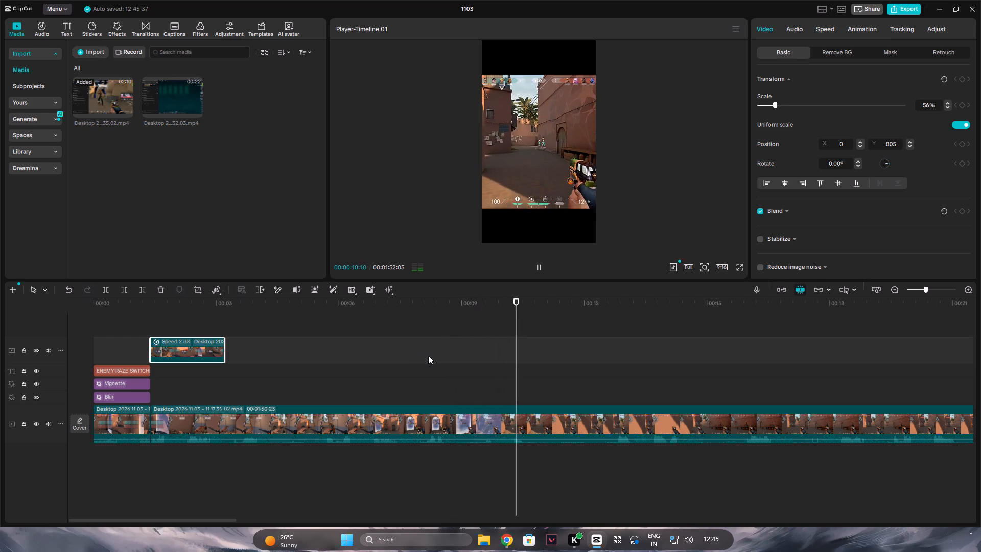
double_click(896, 287)
click(682, 346)
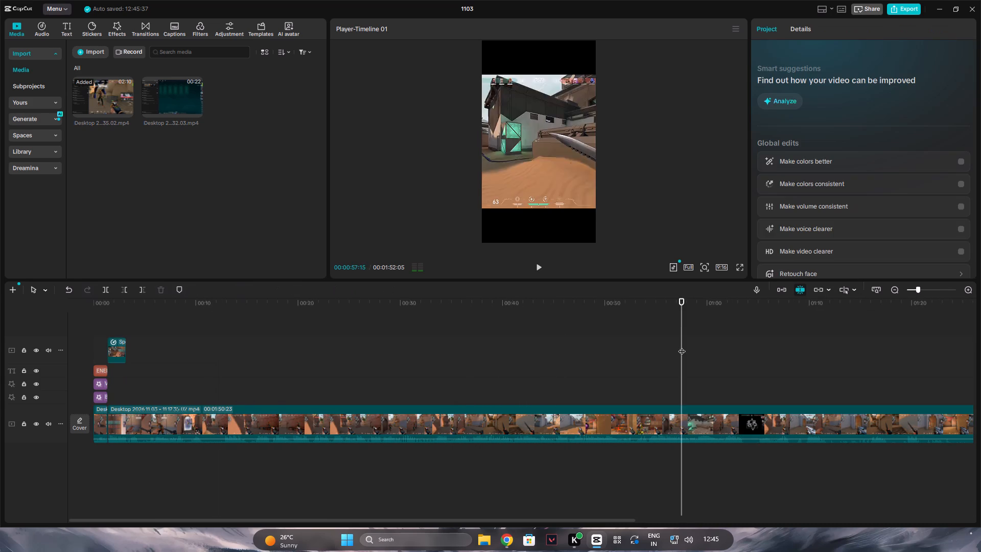
drag(682, 346, 697, 347)
key(space)
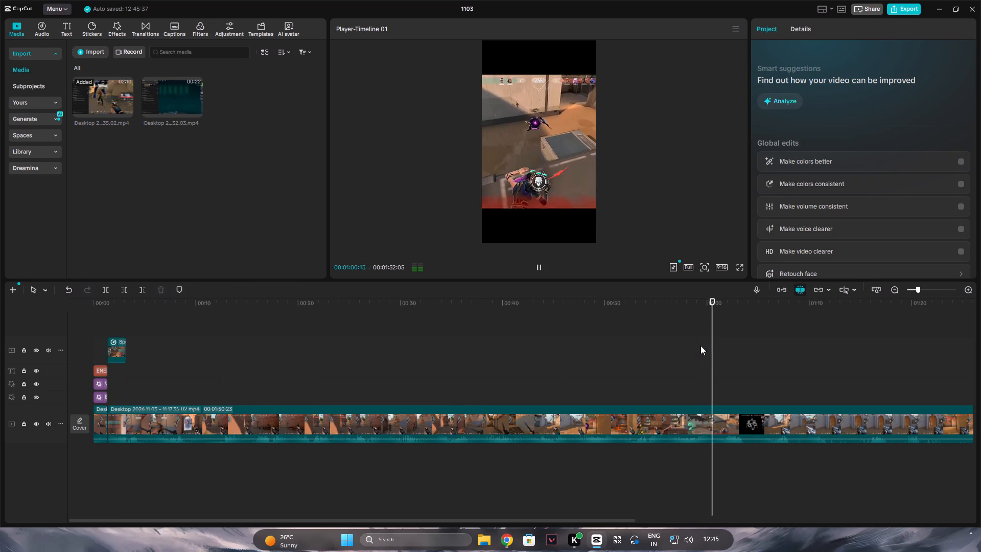
key(space)
click(714, 422)
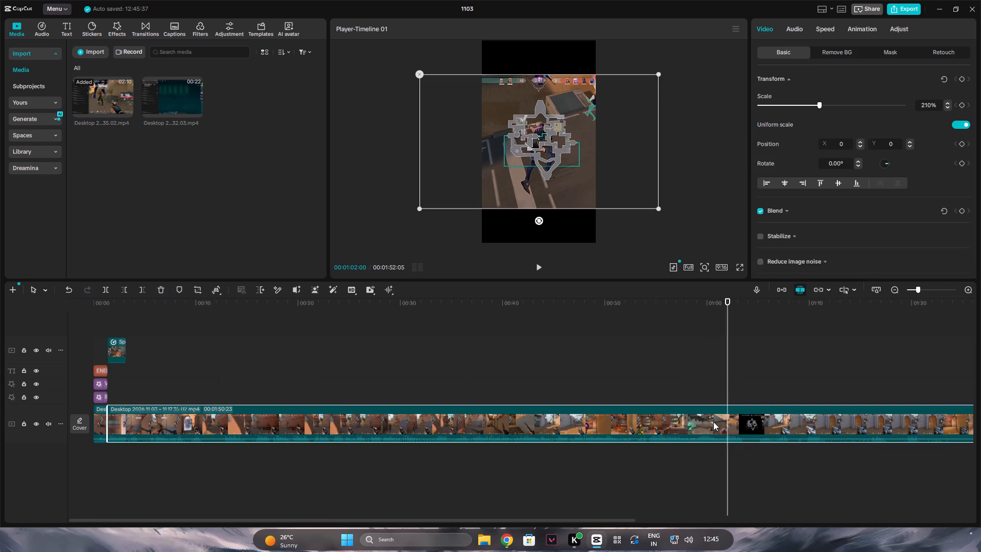
key(space)
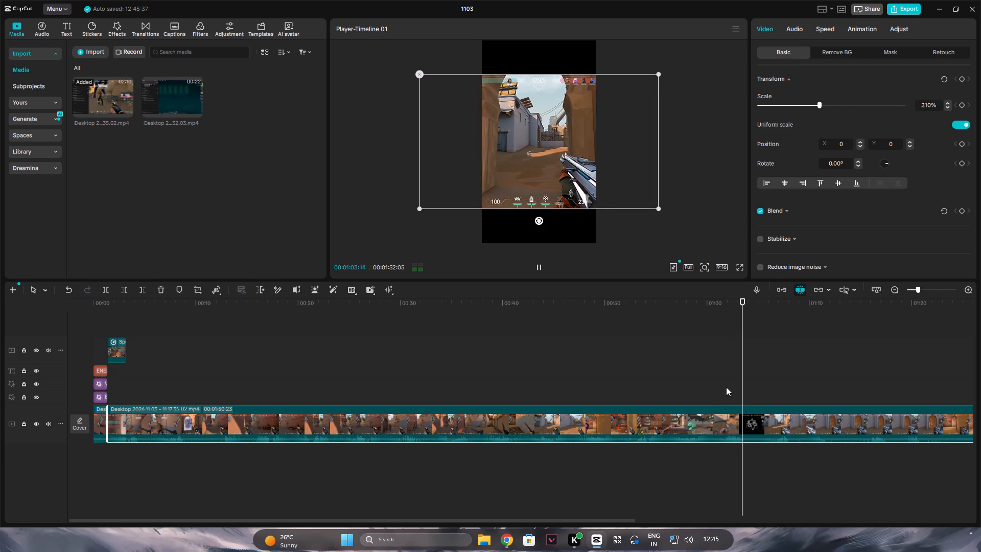
key(space)
drag(751, 383, 717, 396)
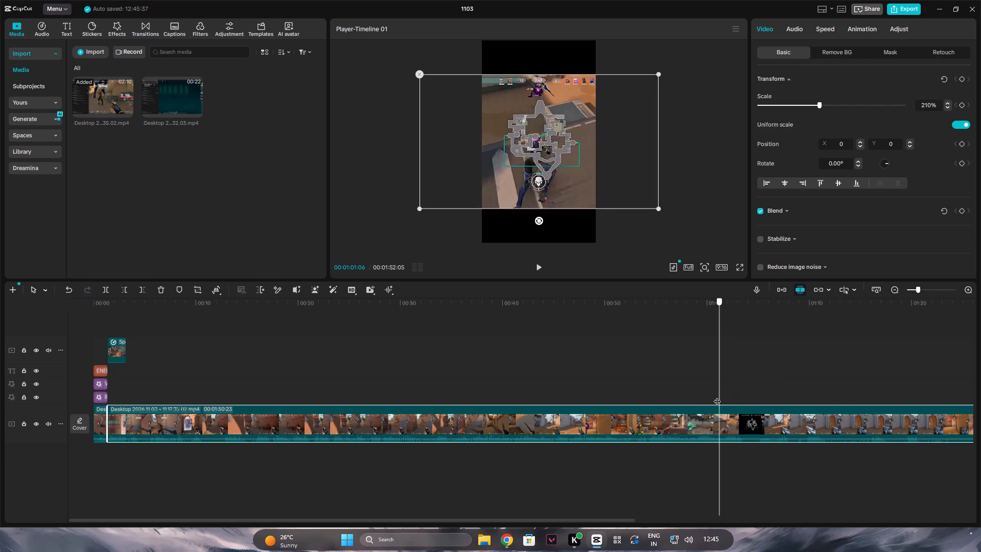
drag(717, 396, 722, 396)
click(100, 293)
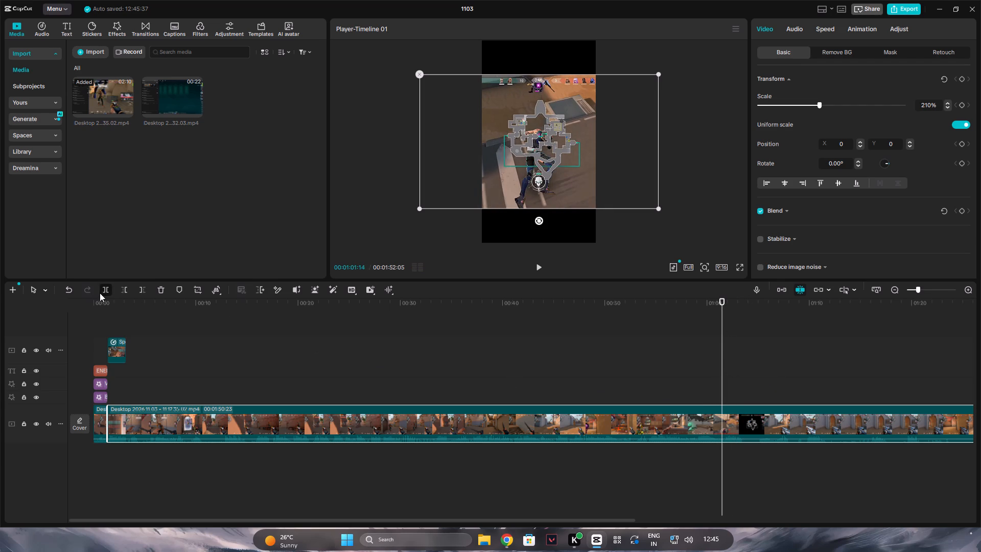
Review the buy-phase footage after the chat overlay and split the main gameplay clip at 00:00:04:11.
click(547, 375)
drag(547, 375, 523, 380)
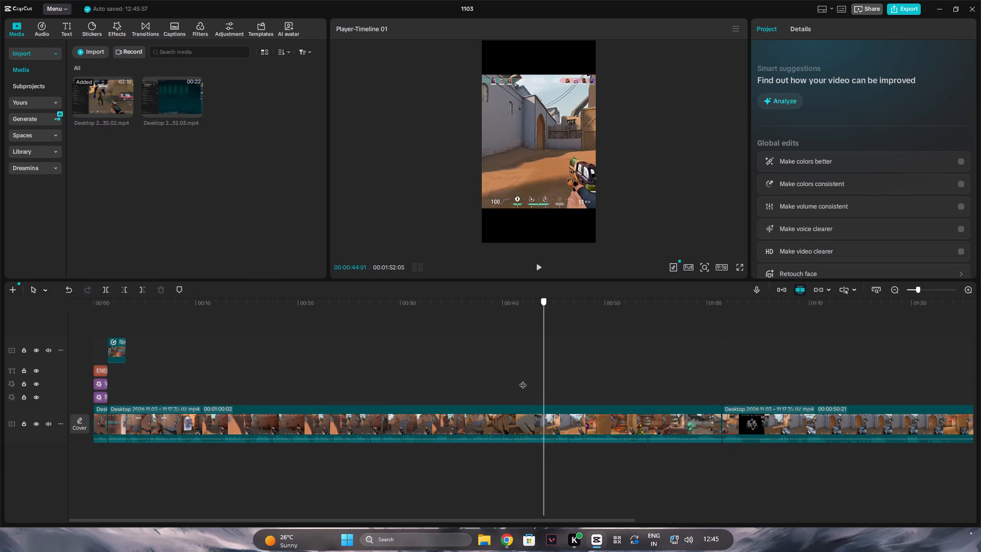
drag(523, 380, 128, 418)
key(space)
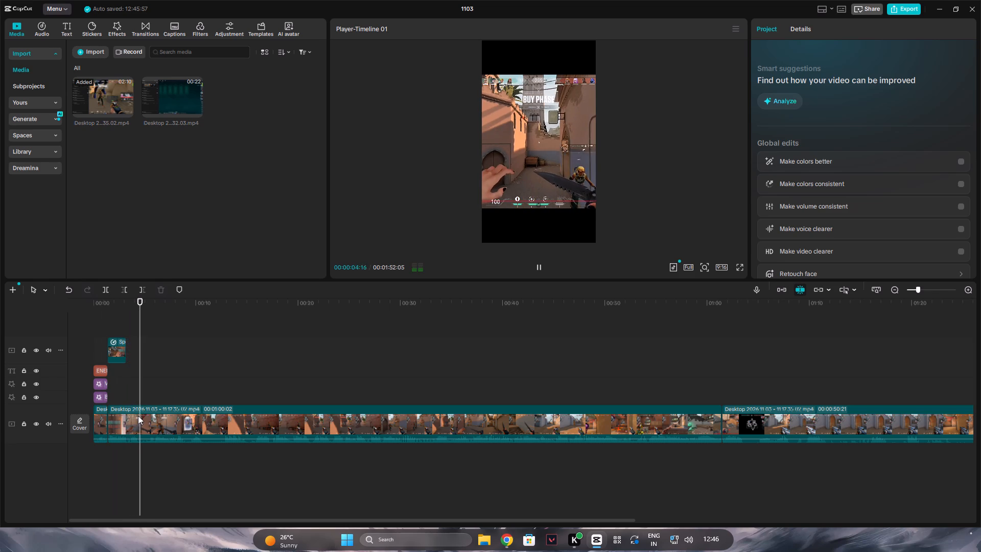
key(space)
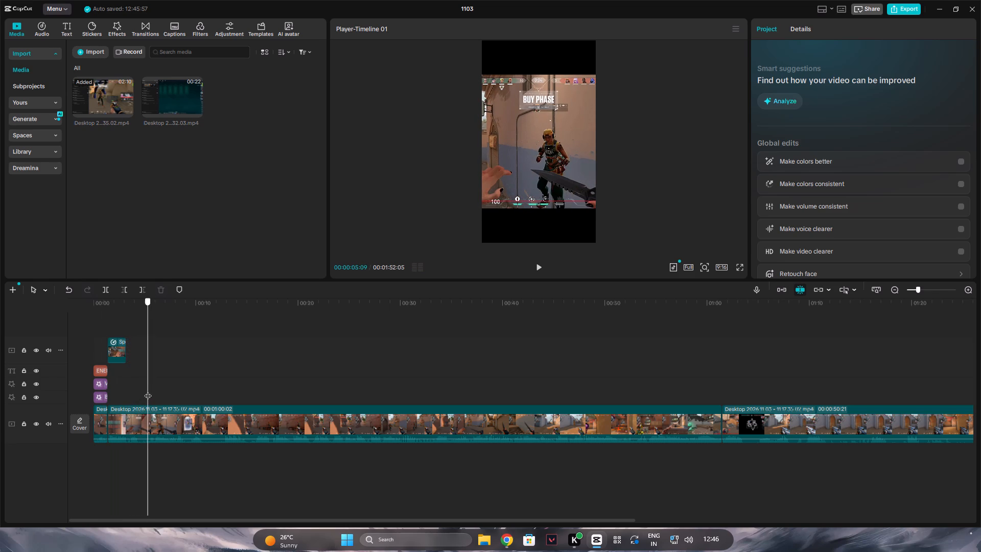
click(148, 390)
double_click(969, 290)
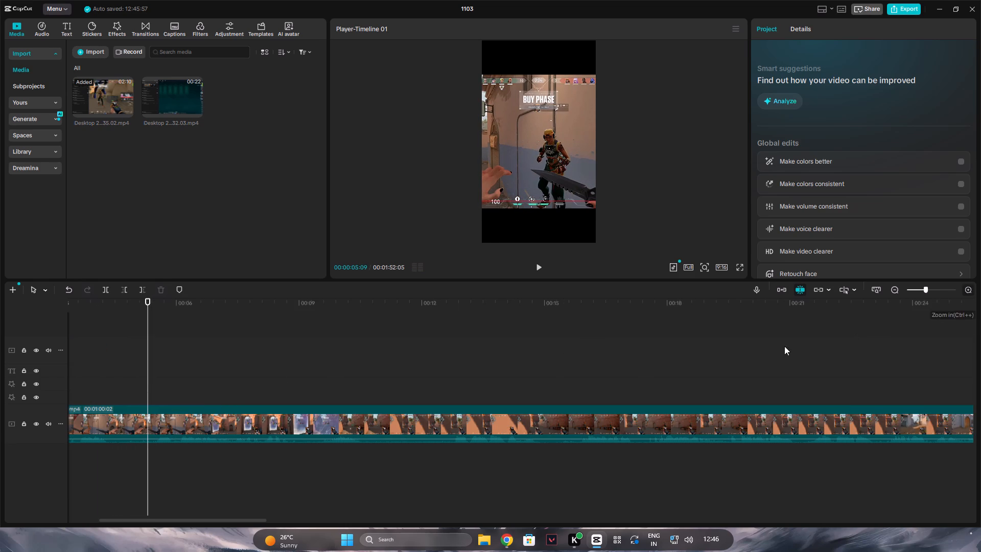
drag(145, 378, 156, 378)
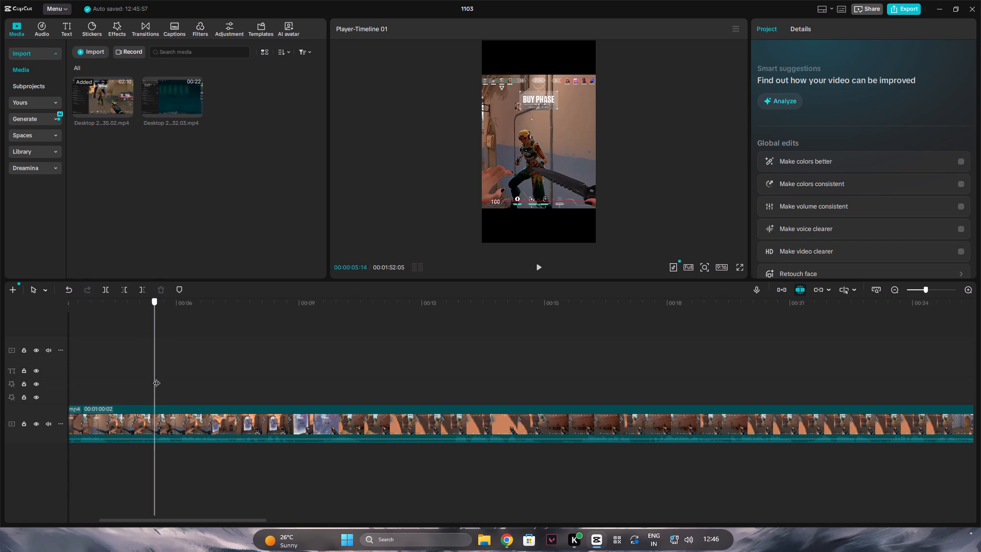
drag(156, 378, 155, 379)
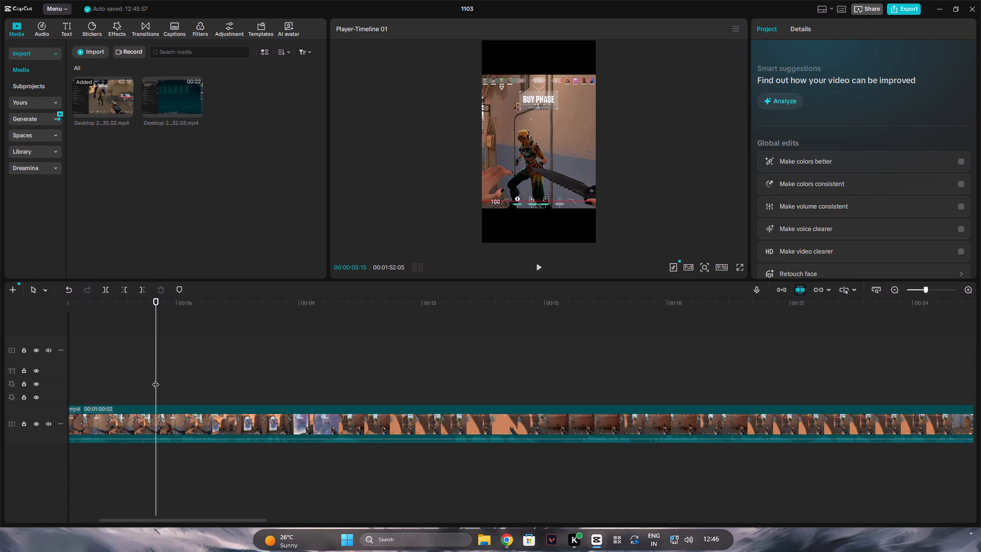
drag(152, 380, 145, 382)
drag(153, 380, 144, 383)
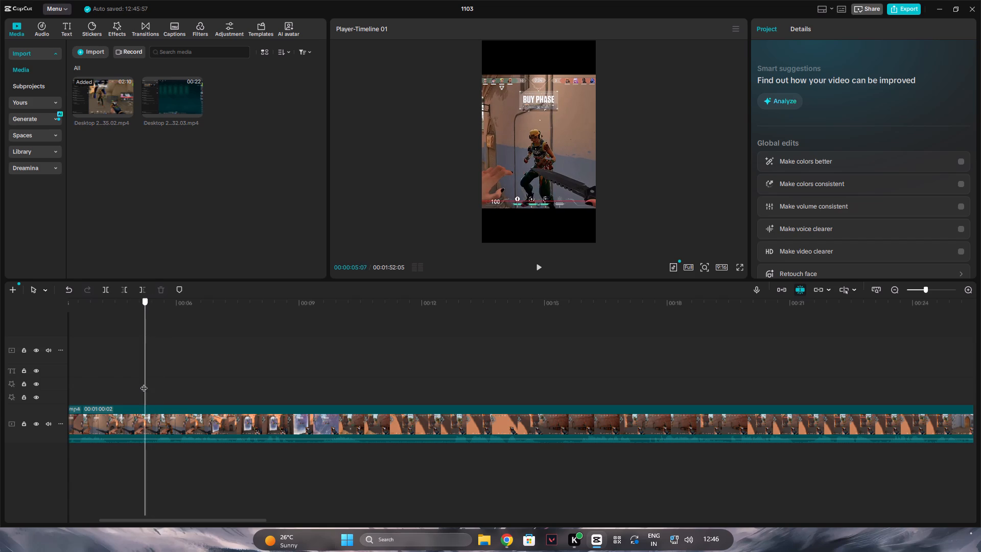
drag(144, 383, 205, 395)
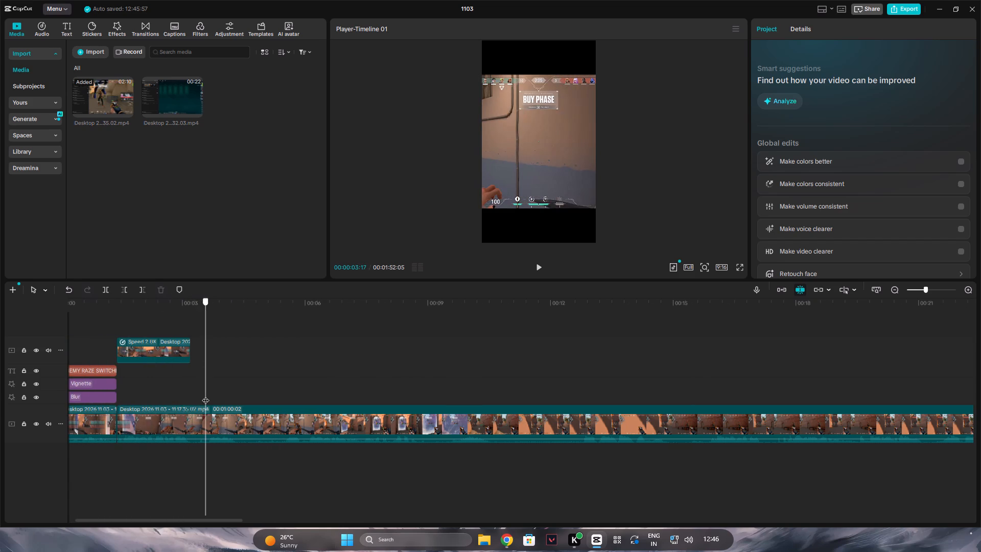
drag(205, 395, 227, 395)
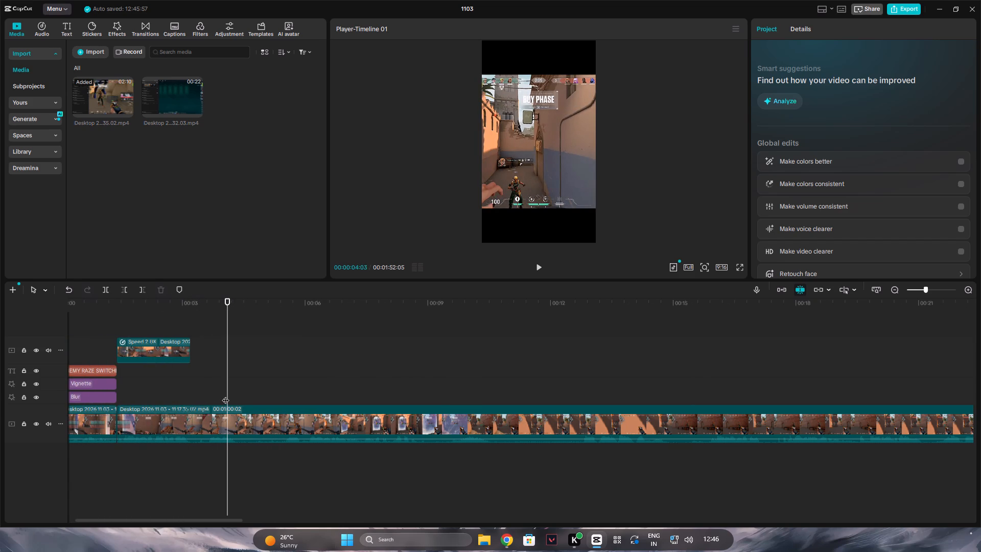
key(space)
key(space)
click(239, 384)
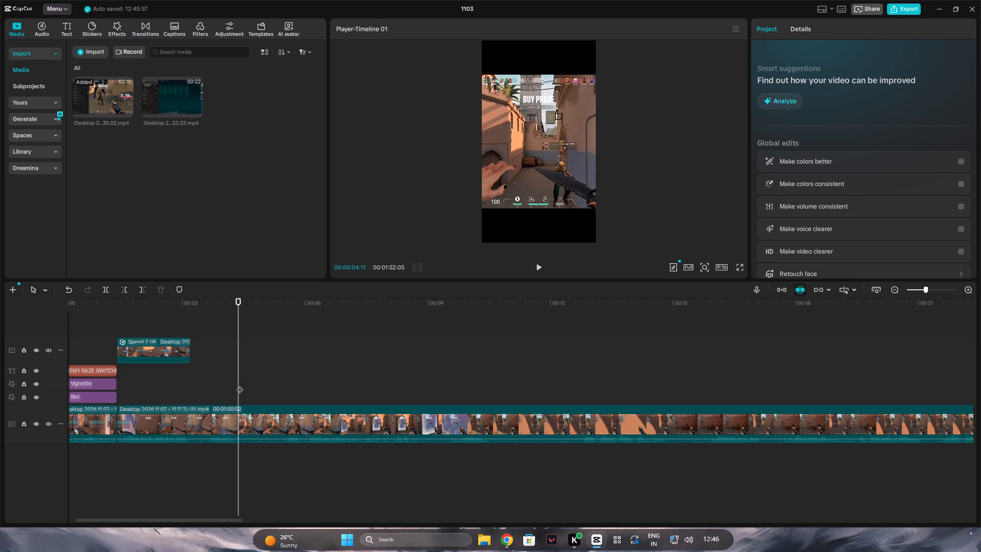
click(244, 416)
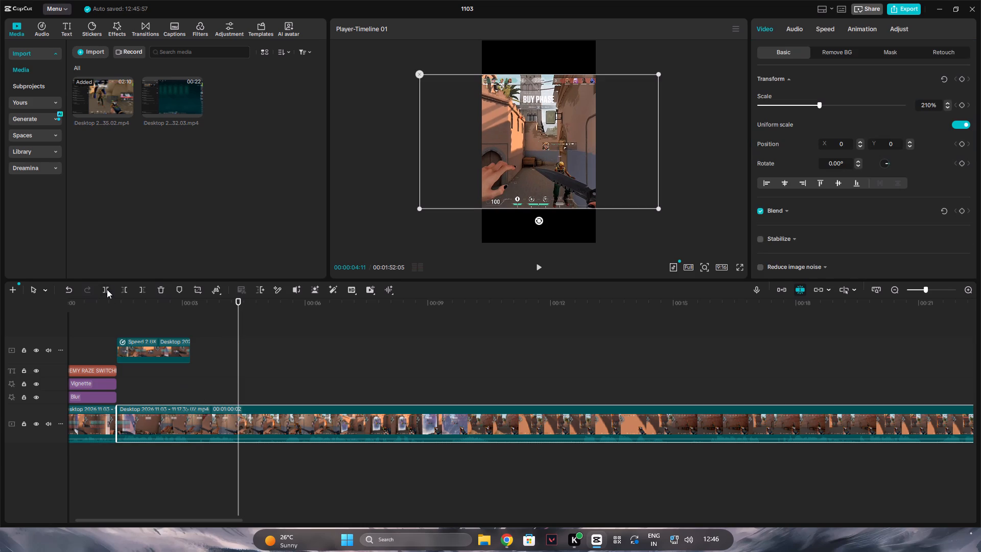
click(107, 289)
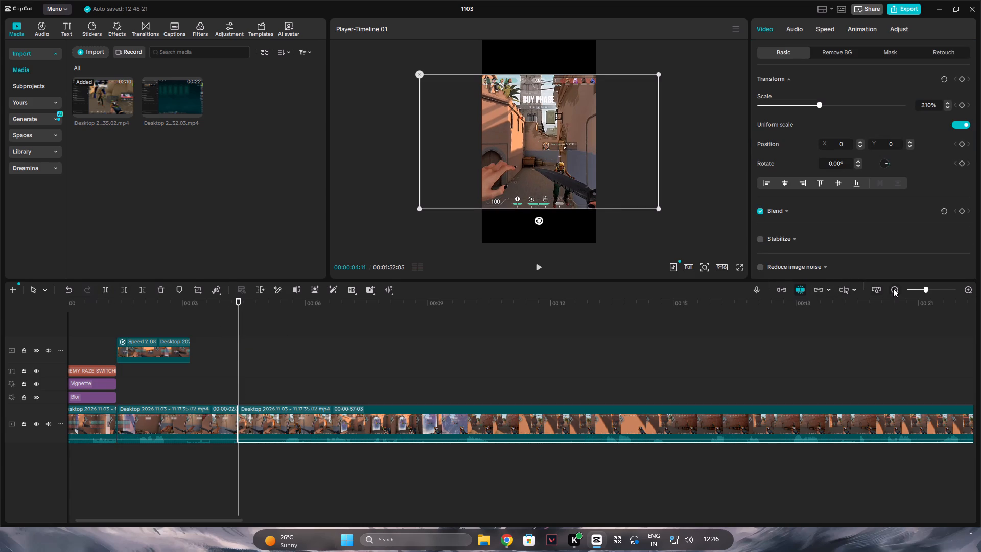
Find the camera-kill moment and trim off everything before 00:00:24:02 from the gameplay section following the buy phase.
double_click(893, 288)
click(240, 370)
drag(240, 371, 330, 364)
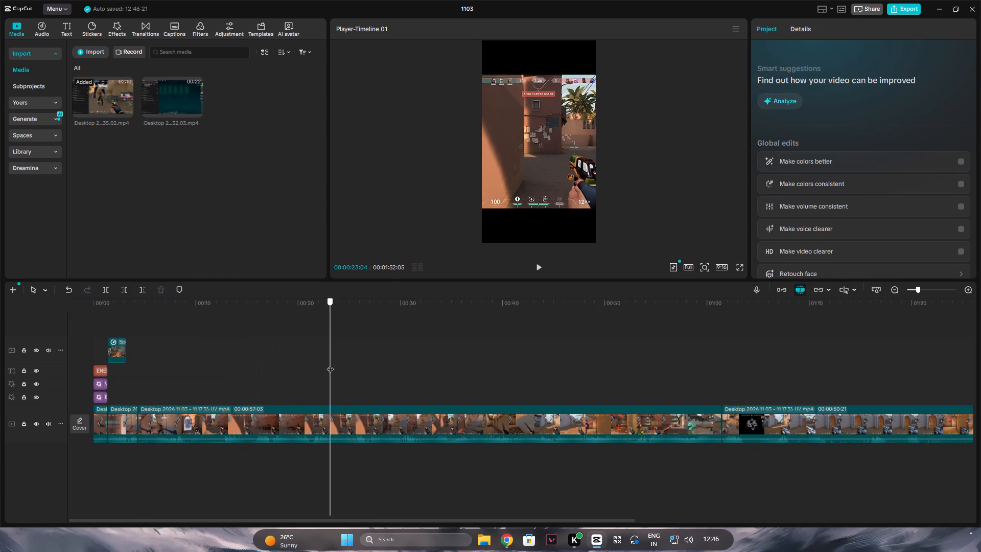
drag(330, 364, 403, 364)
key(space)
key(space)
click(339, 377)
click(316, 379)
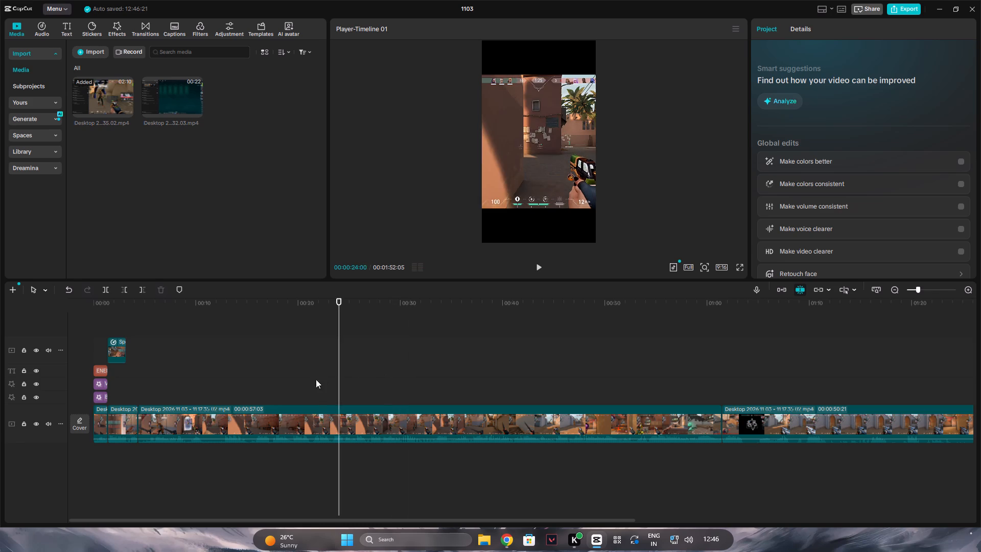
key(space)
click(325, 388)
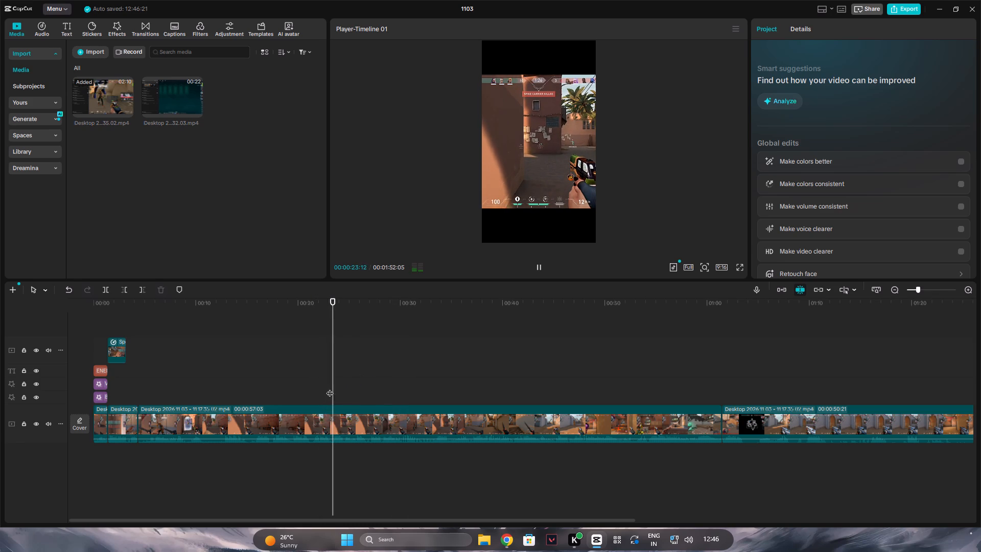
click(344, 383)
key(space)
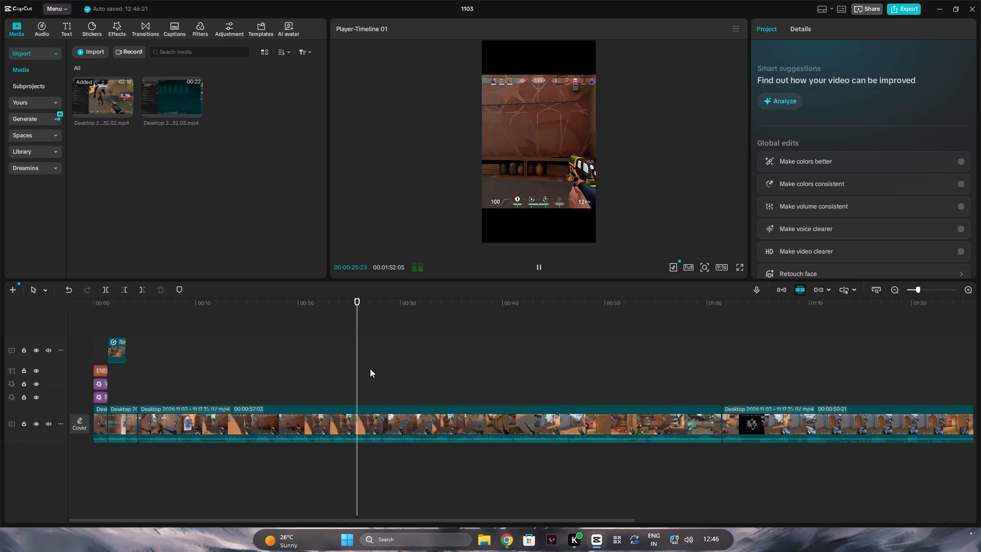
key(space)
click(335, 377)
key(space)
key(space)
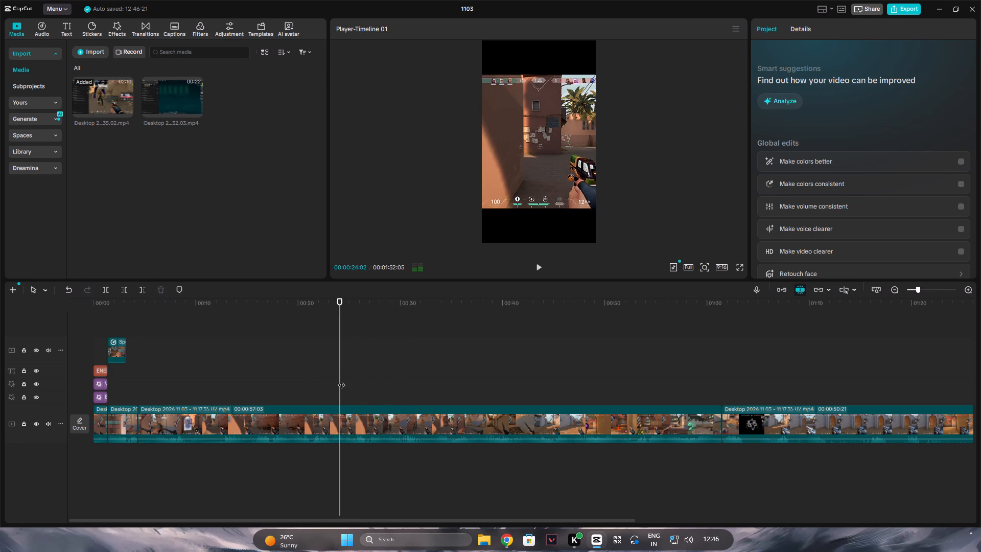
click(344, 420)
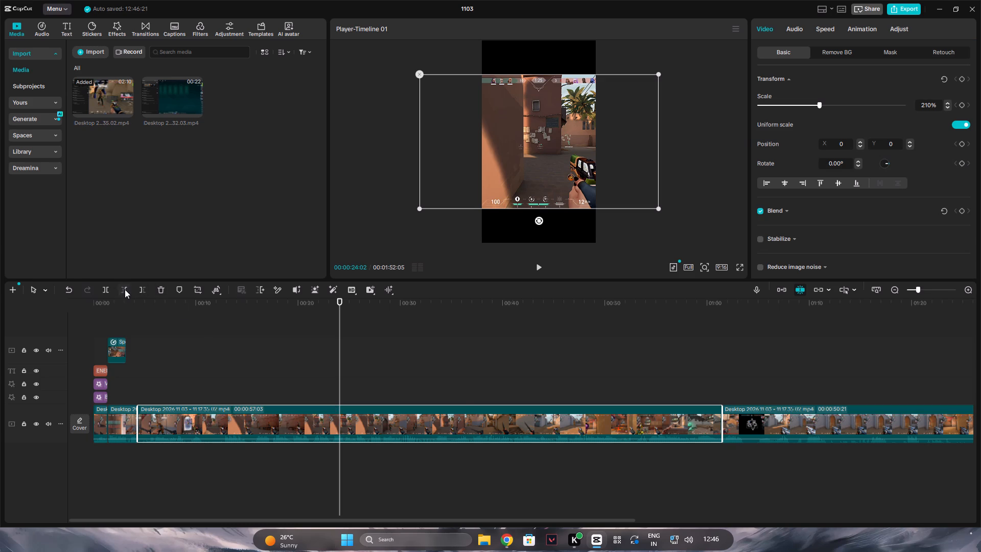
click(125, 289)
Move the trimmed gameplay section back so it directly follows the buy-phase clip on the main track.
drag(368, 418, 164, 416)
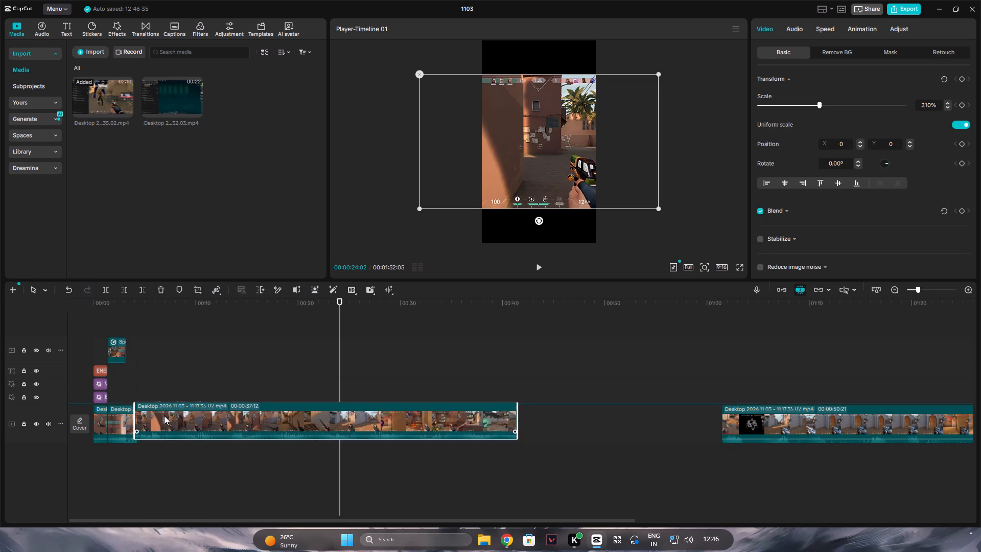
drag(164, 416, 165, 416)
Play across the cut after the buy phase and extend the following section's start, making that clip 00:00:38:00 long.
click(140, 388)
key(space)
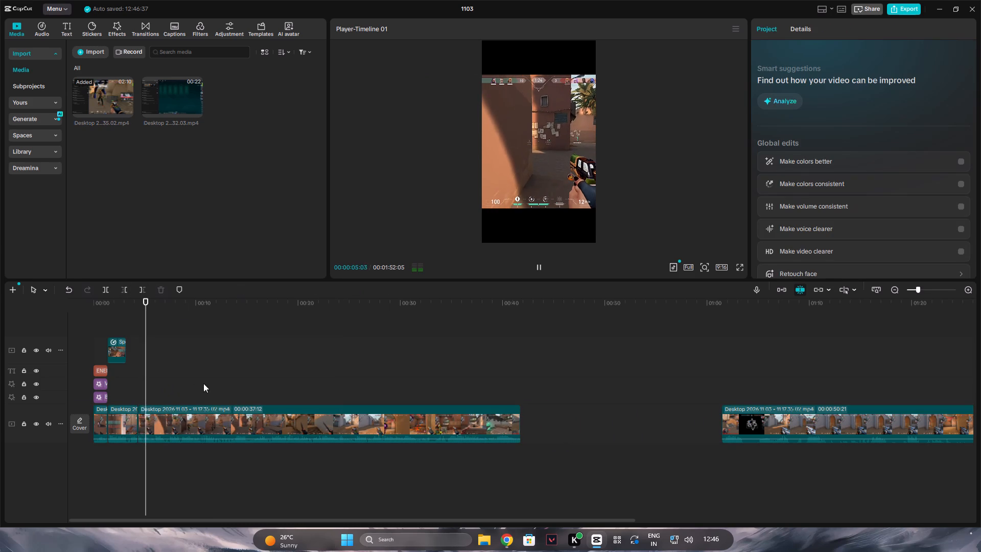
click(128, 386)
key(space)
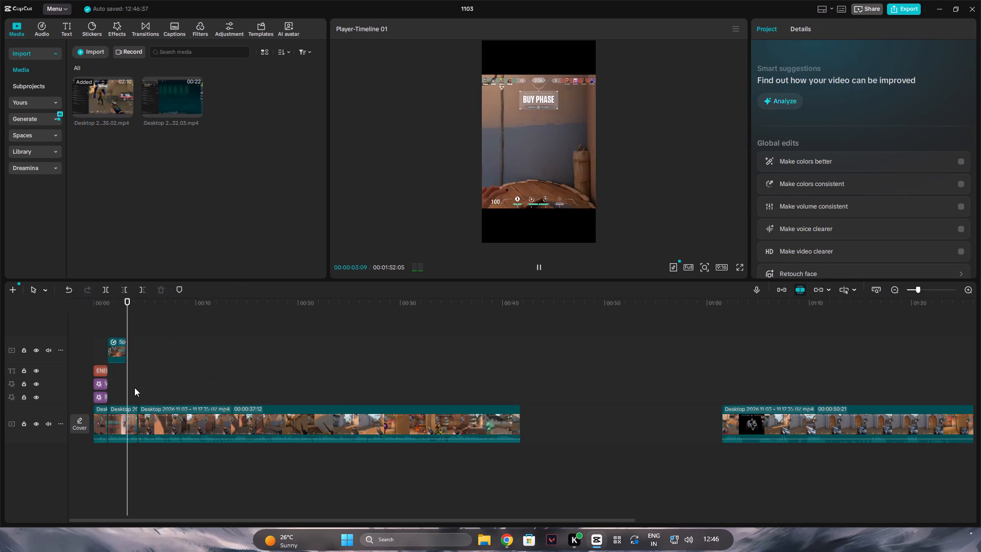
key(space)
double_click(180, 416)
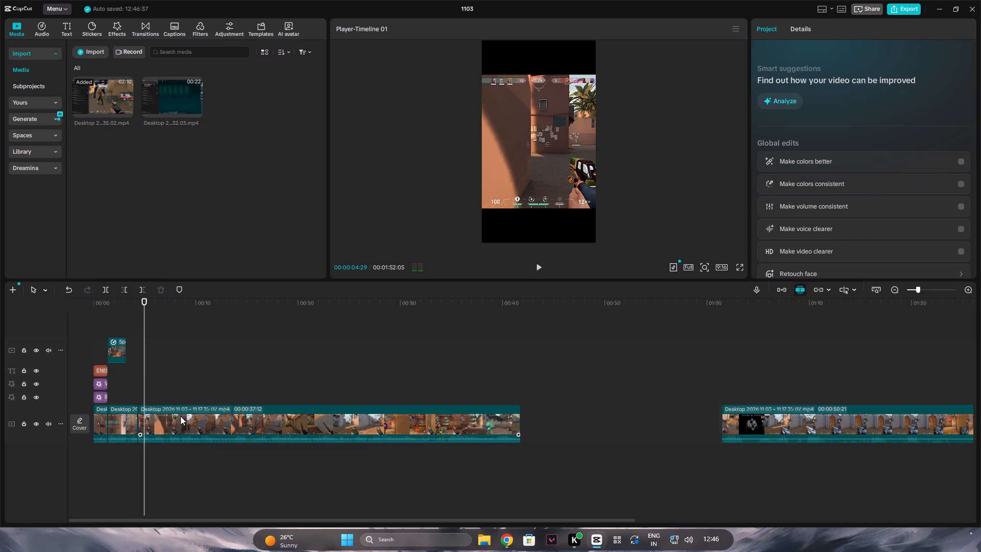
drag(143, 410, 136, 410)
Add the Shake & Flash transition at the 00:00:04:11 cut between the buy-phase and gameplay clips and play it back.
click(148, 392)
drag(148, 392, 142, 393)
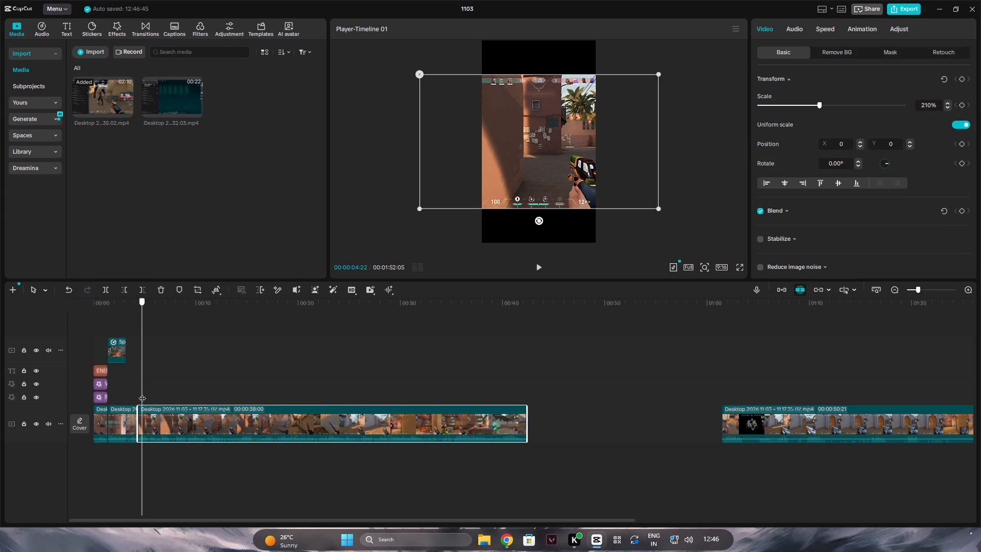
drag(142, 393, 137, 395)
click(138, 395)
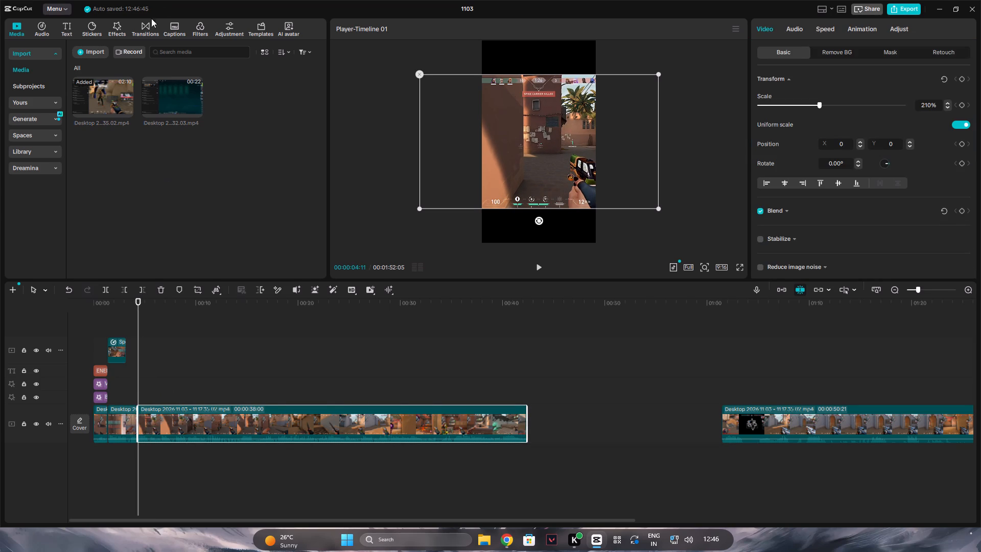
click(148, 22)
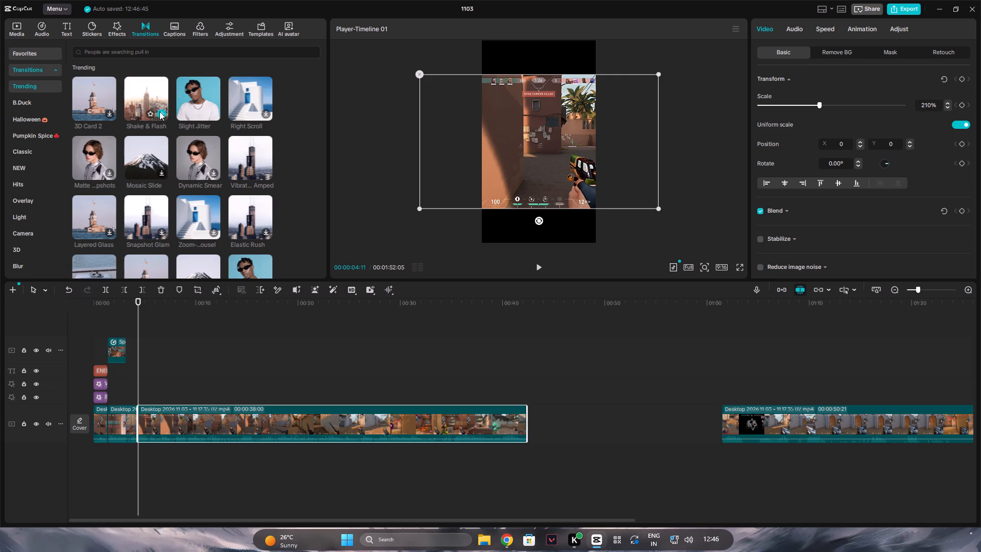
click(162, 113)
click(120, 382)
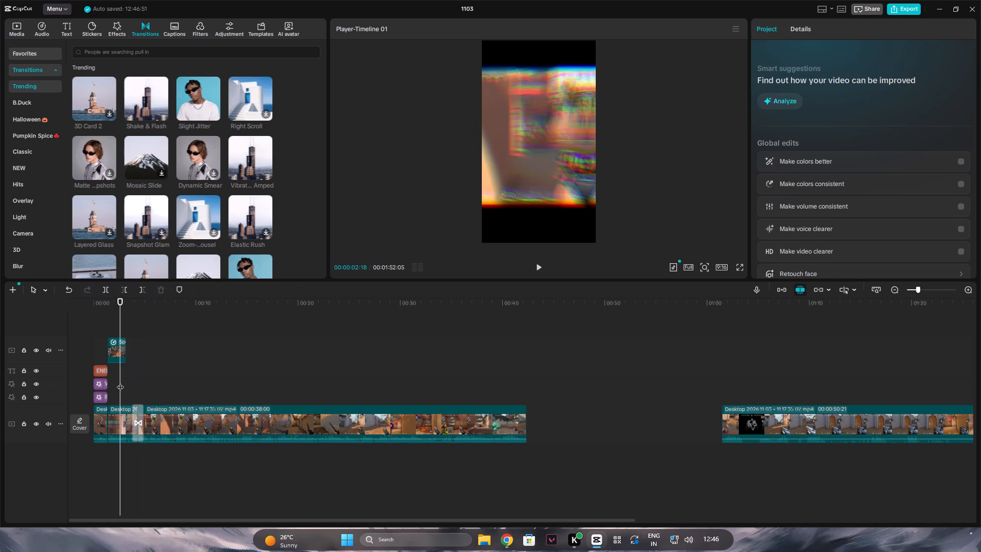
key(space)
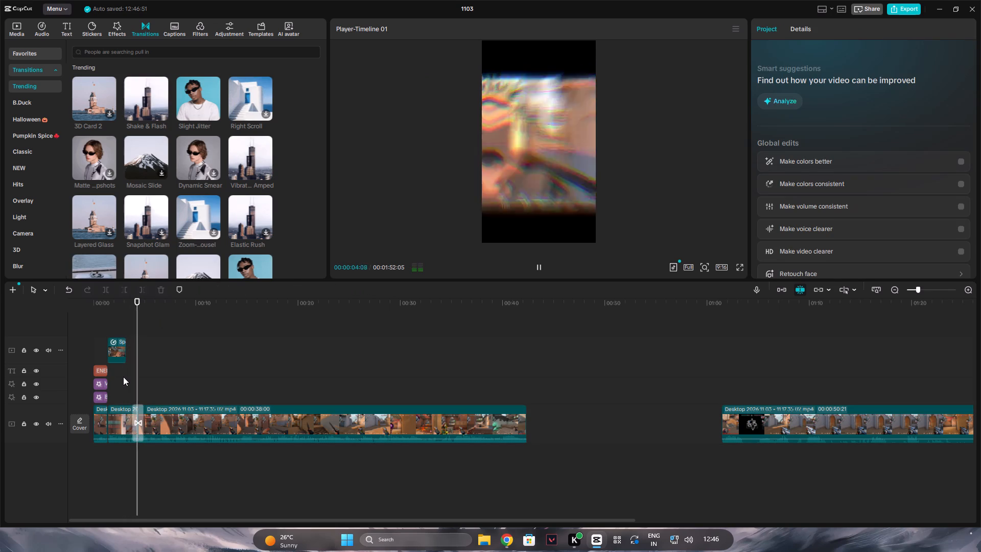
key(space)
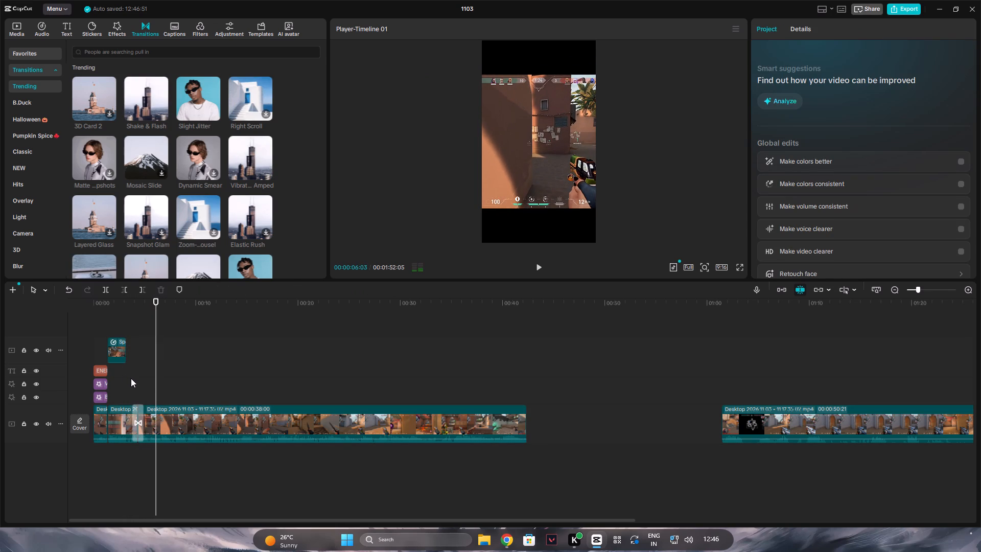
Replay the buy-phase cut with its current transition, including in the full-screen preview, to judge how the transition looks.
double_click(129, 388)
key(space)
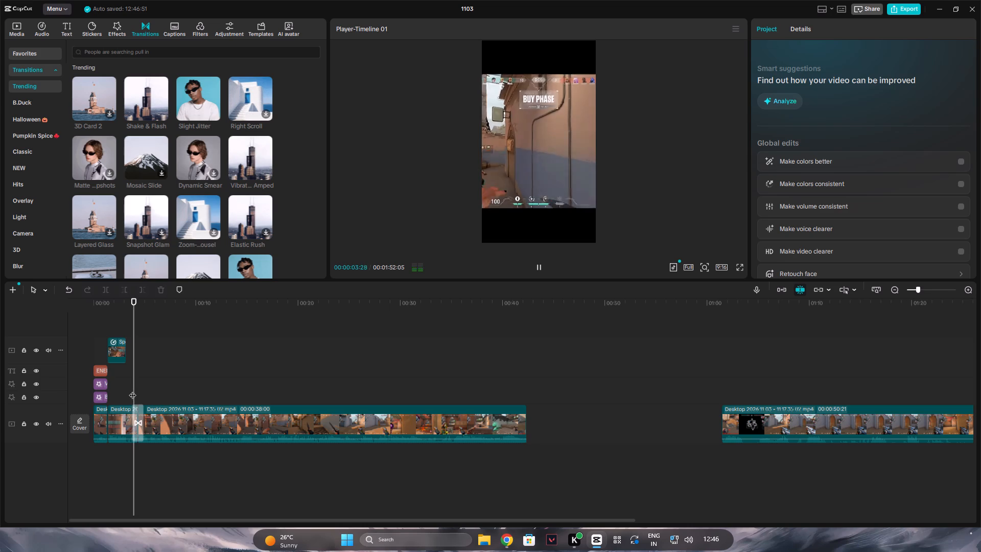
key(space)
click(148, 387)
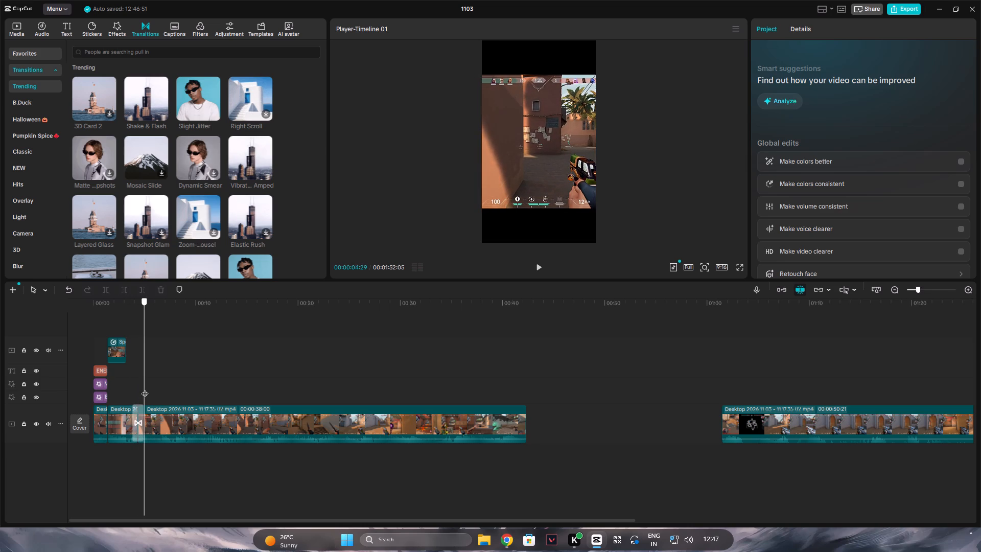
drag(128, 384, 123, 387)
click(115, 387)
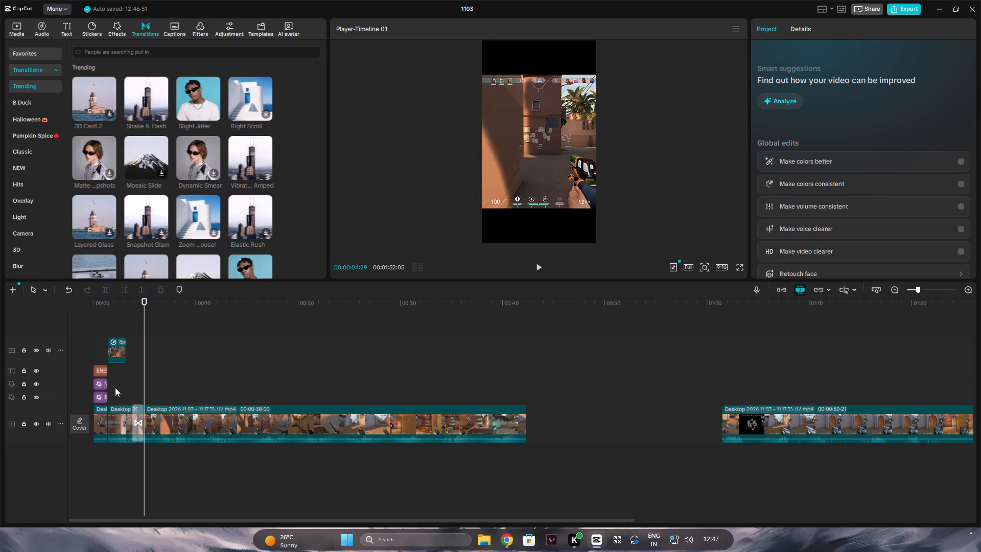
click(112, 387)
click(735, 268)
click(739, 267)
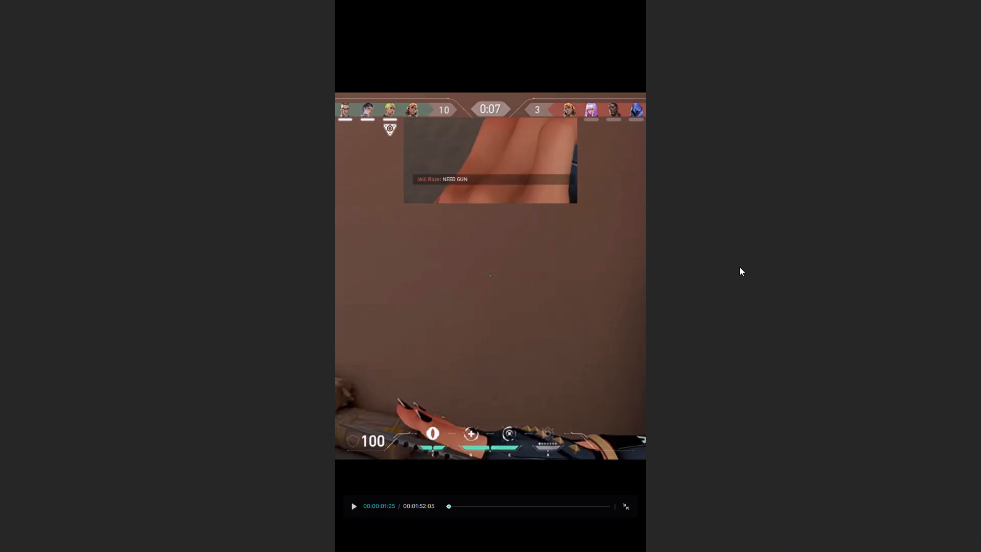
key(space)
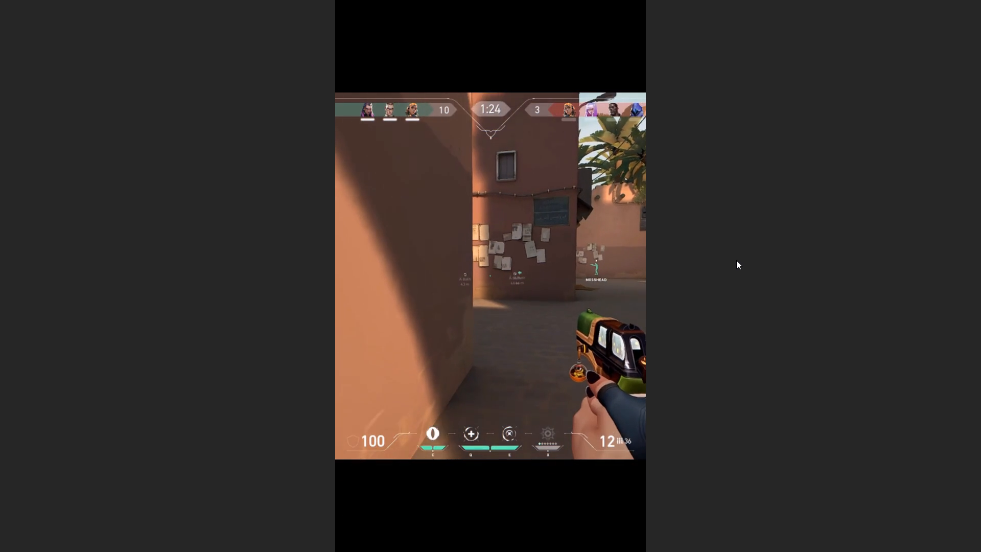
key(space)
drag(688, 393, 687, 403)
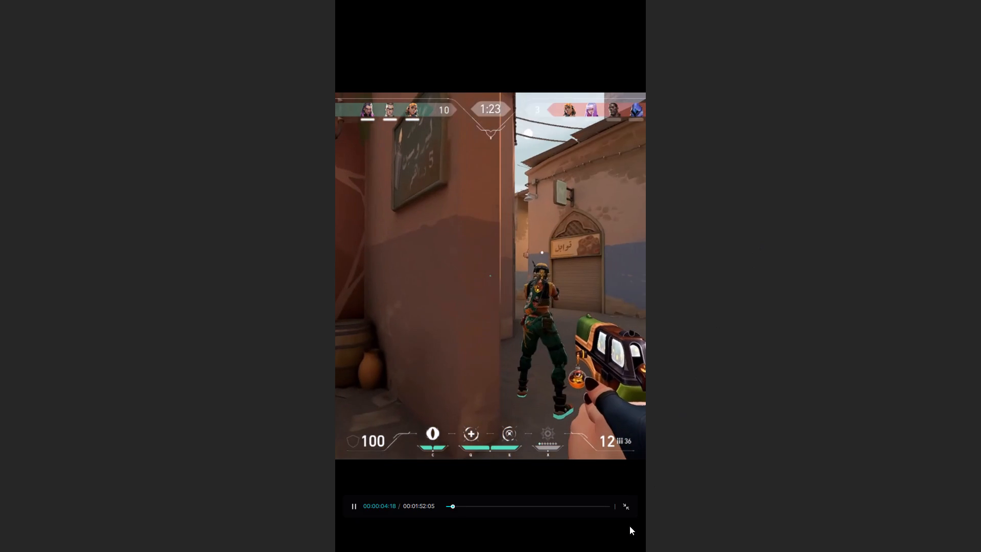
click(625, 507)
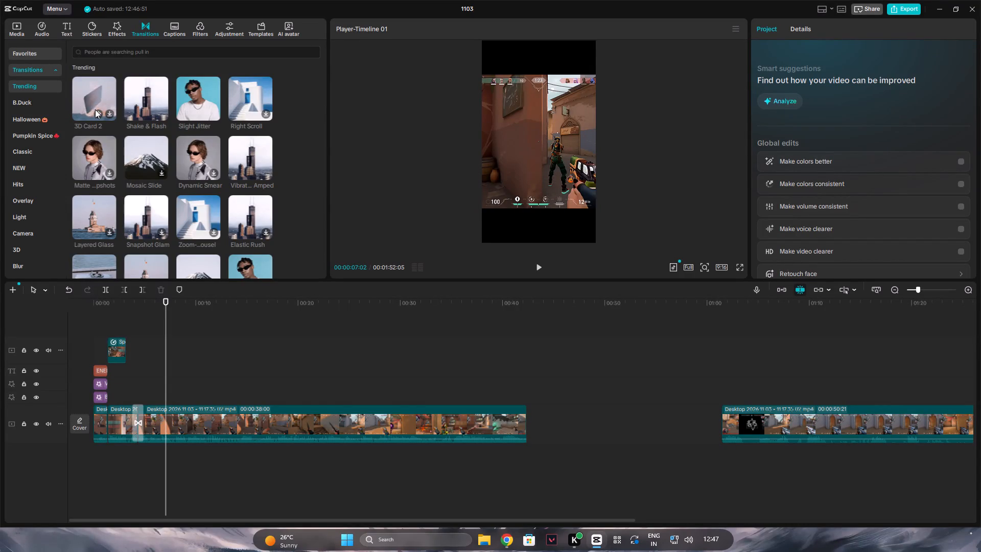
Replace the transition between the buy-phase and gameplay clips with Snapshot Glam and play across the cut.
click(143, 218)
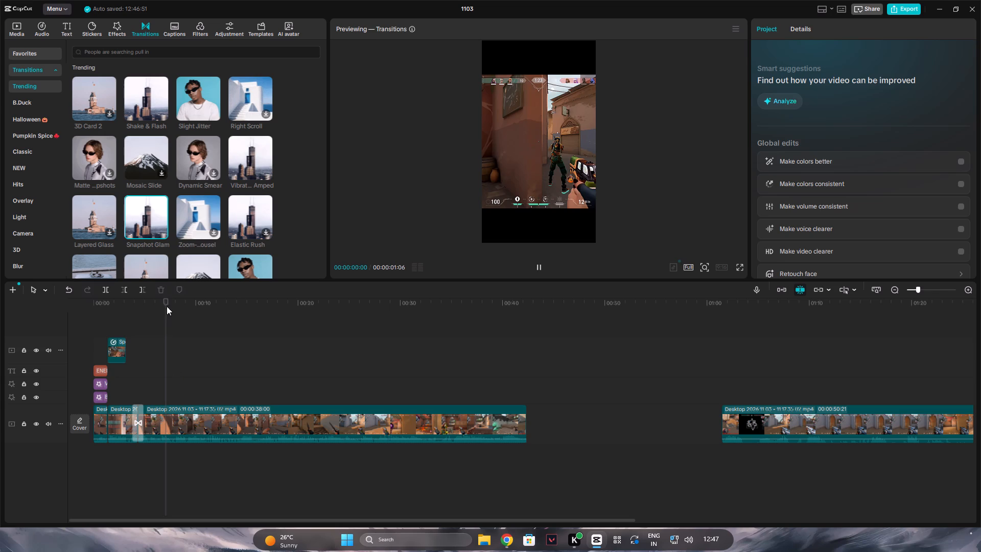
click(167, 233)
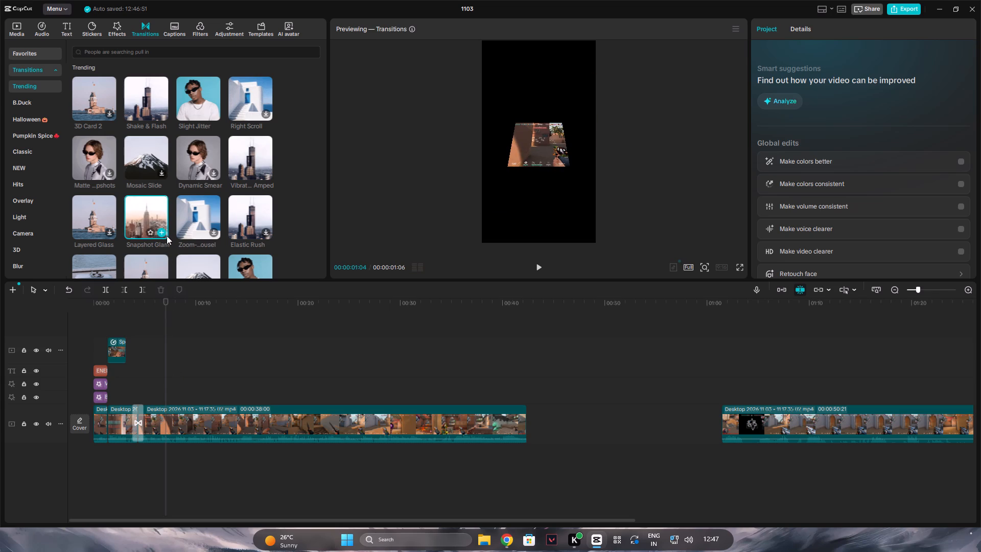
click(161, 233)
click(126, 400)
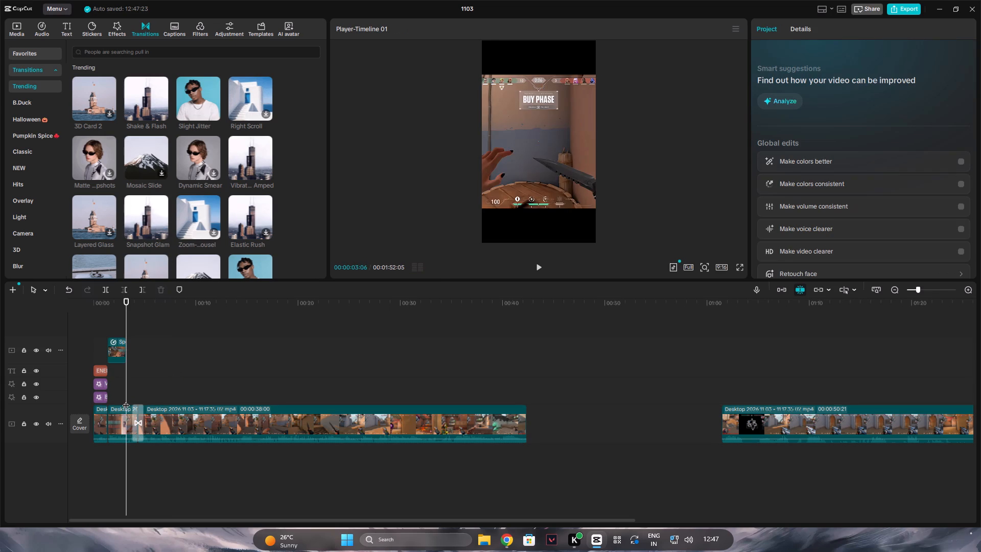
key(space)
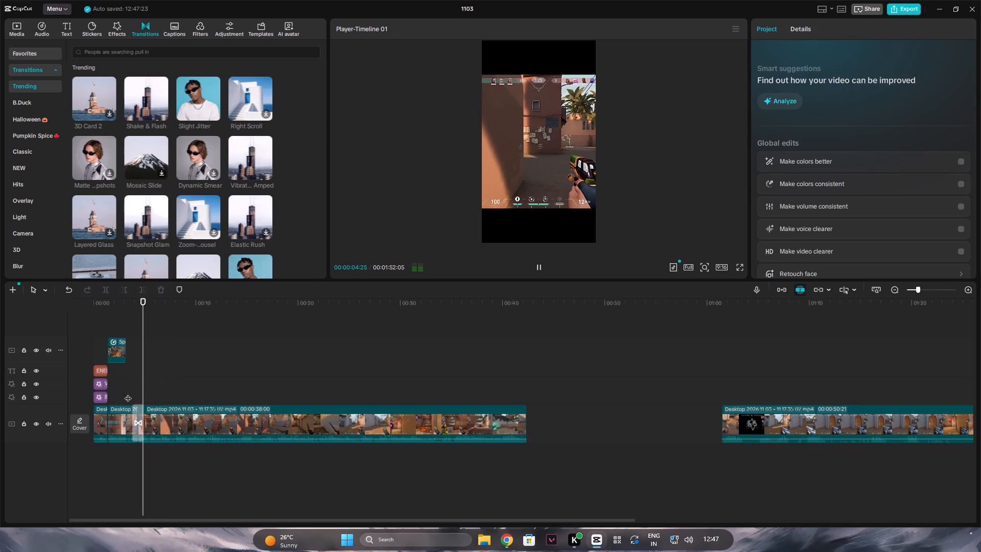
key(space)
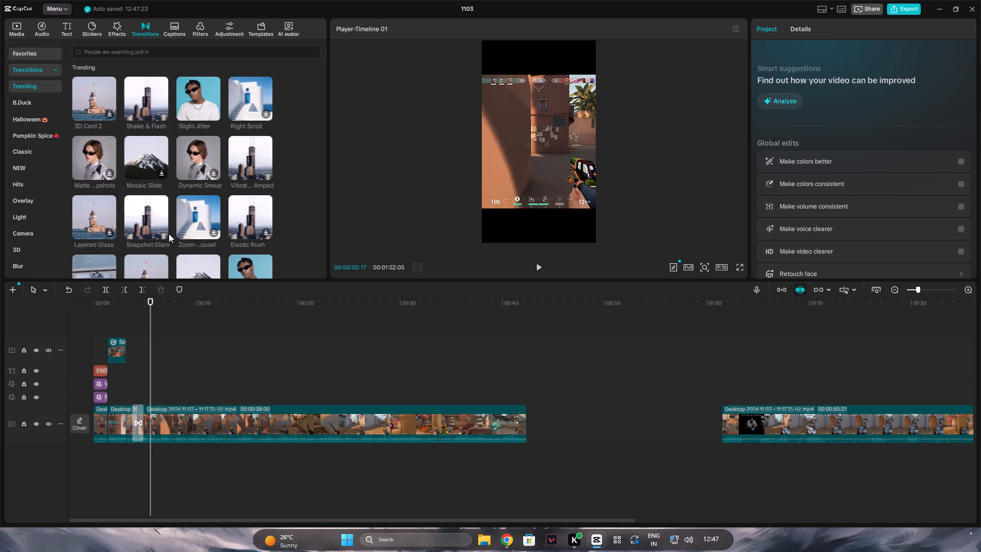
Apply the Beehive Morph transition to the cut between the buy-phase and gameplay clips and play it back.
scroll(191, 240, down, 2)
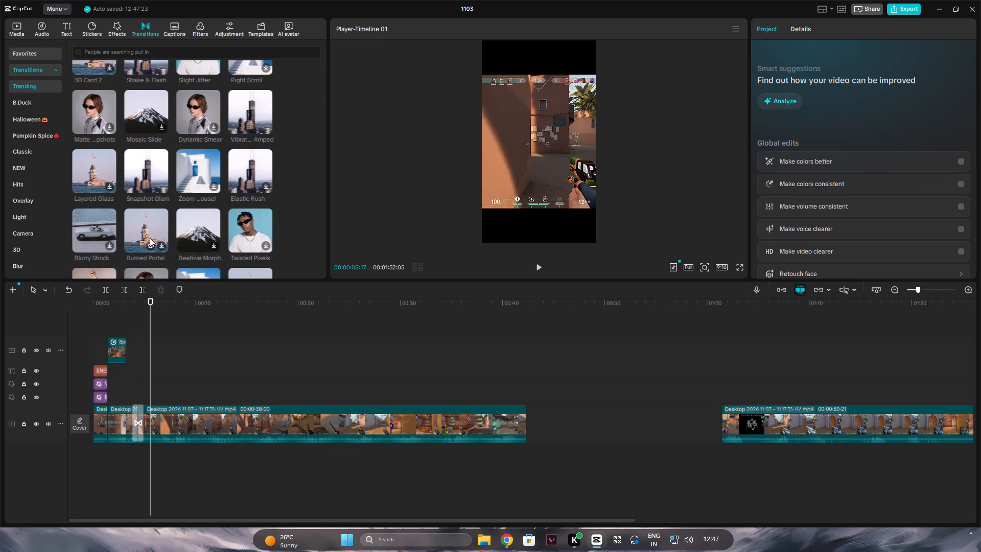
click(199, 228)
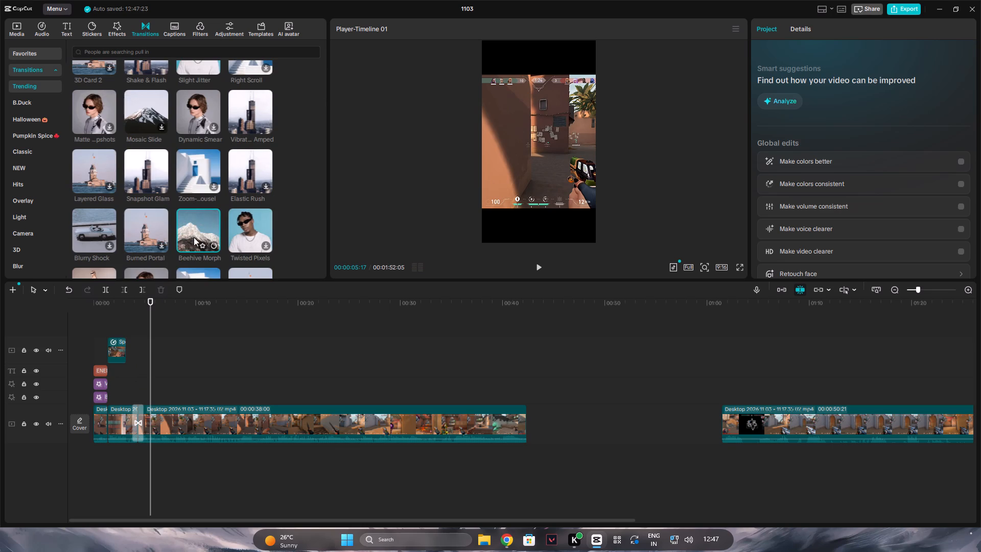
click(212, 246)
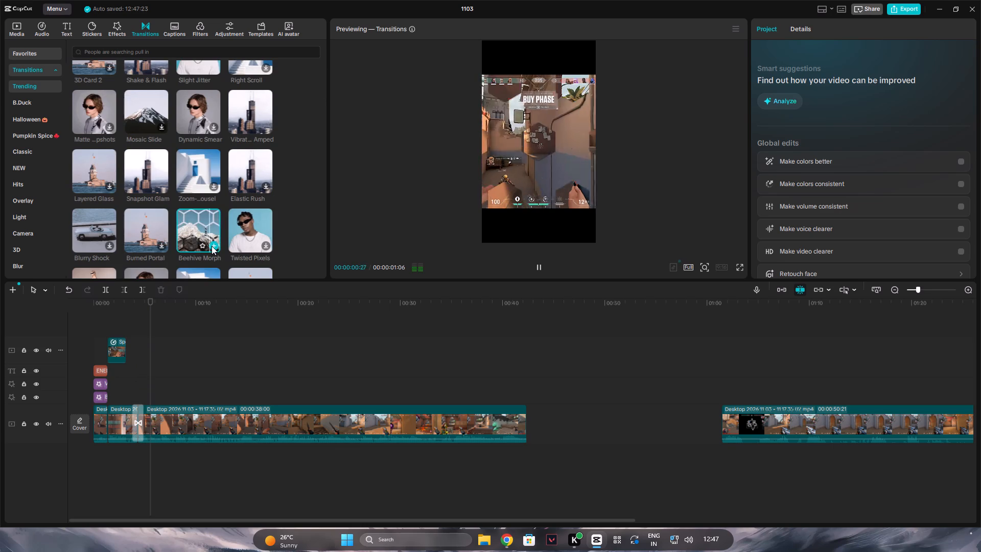
click(131, 393)
click(131, 393)
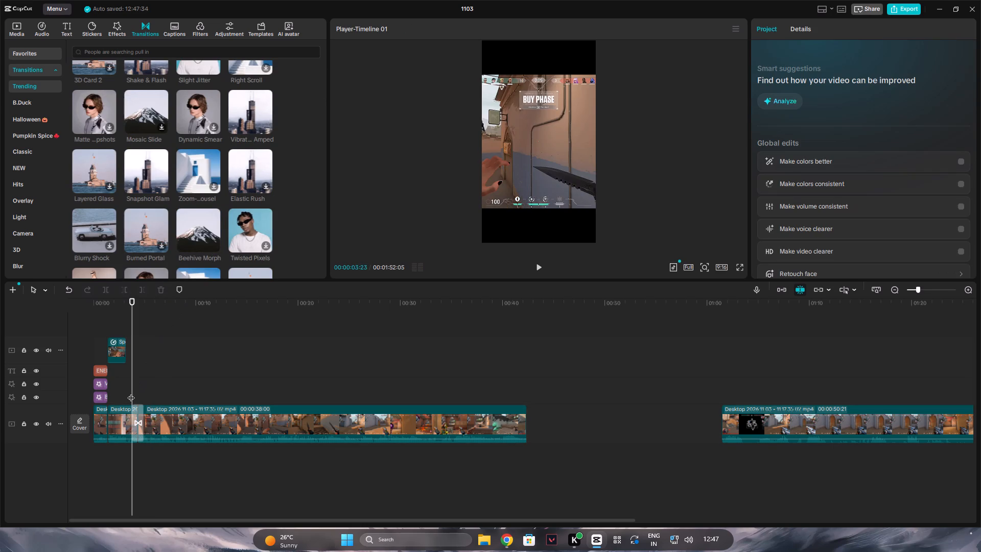
click(125, 389)
key(space)
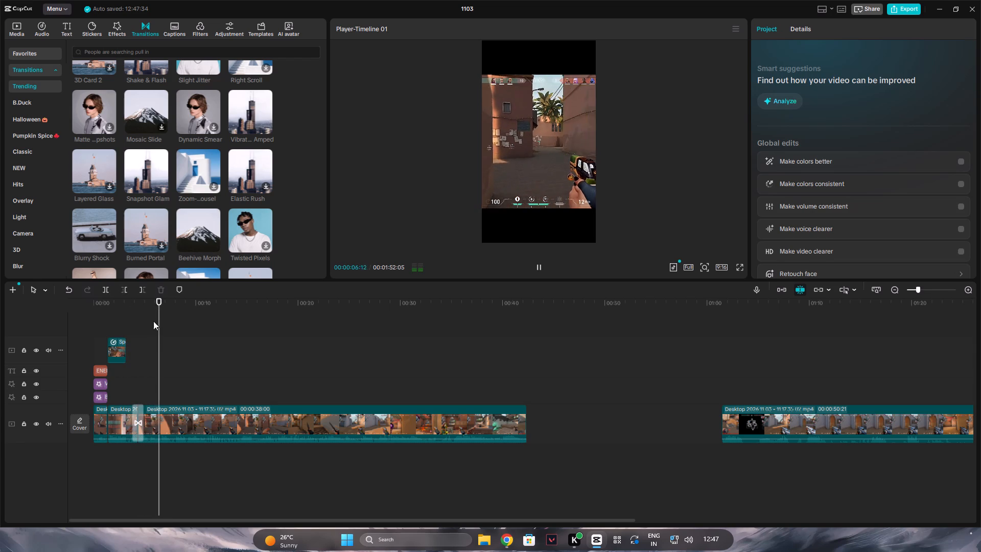
Watch the 38-second gameplay clip to its end and skim the last clip after the gap through the round-lost moment.
scroll(157, 265, down, 4)
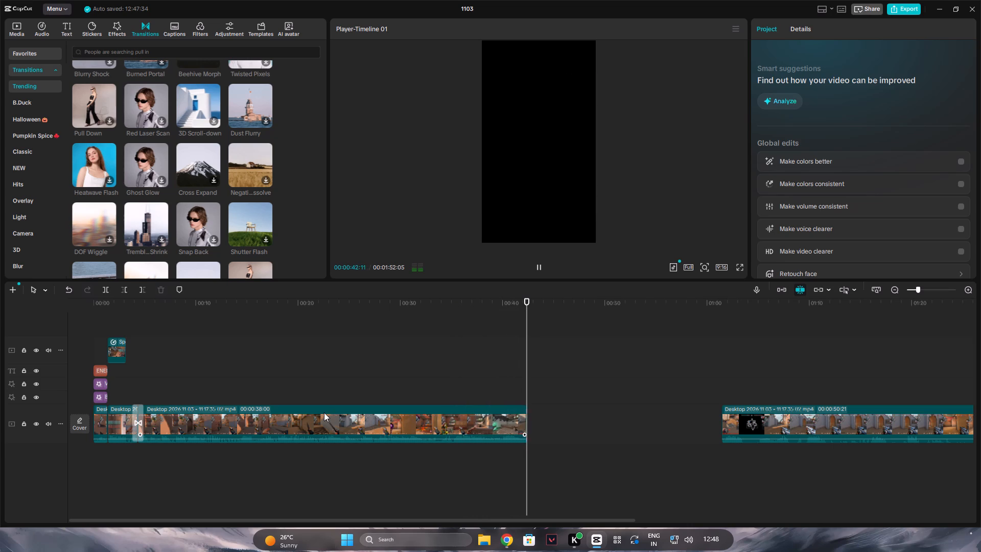
key(space)
click(754, 385)
drag(757, 384, 814, 378)
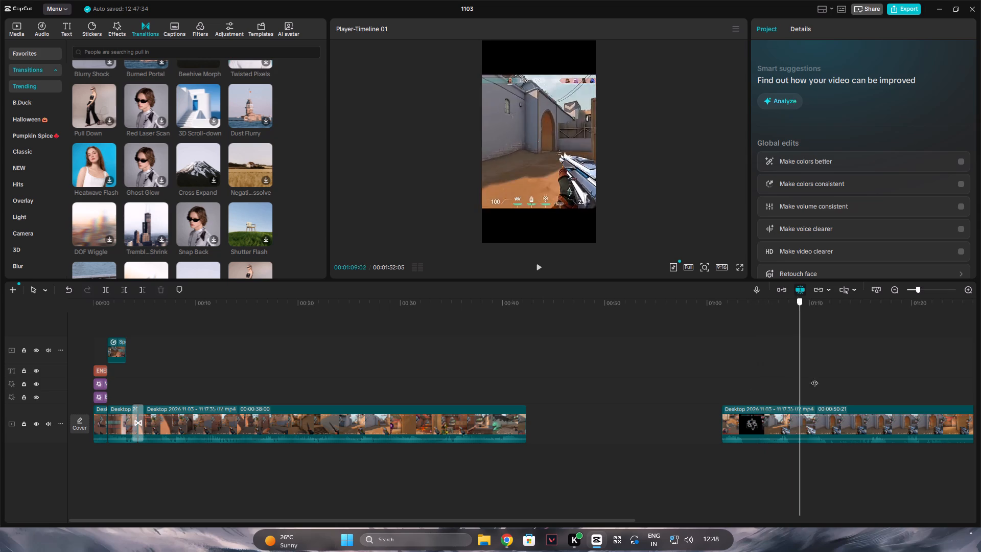
drag(814, 378, 822, 378)
key(space)
drag(829, 376, 774, 404)
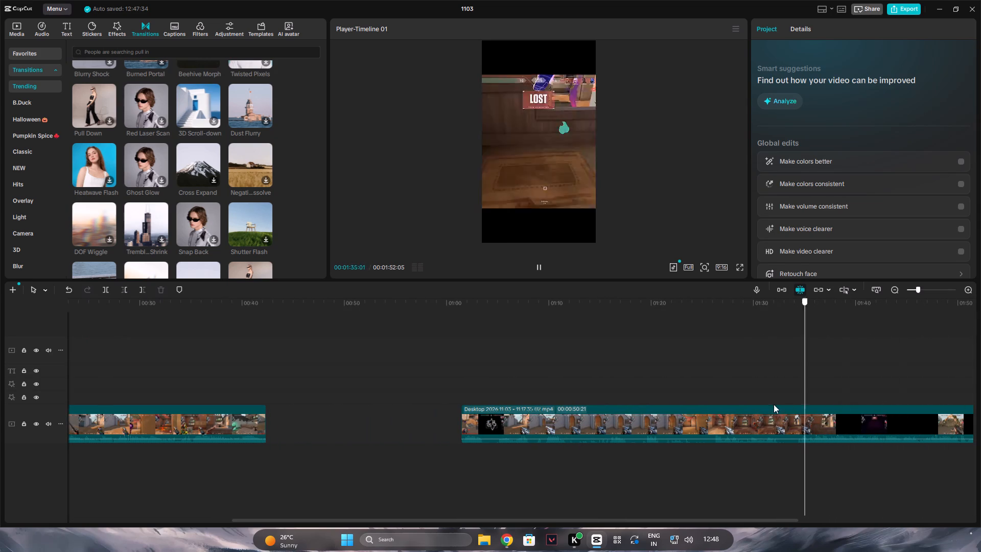
drag(774, 404, 712, 412)
key(space)
key(space)
click(830, 383)
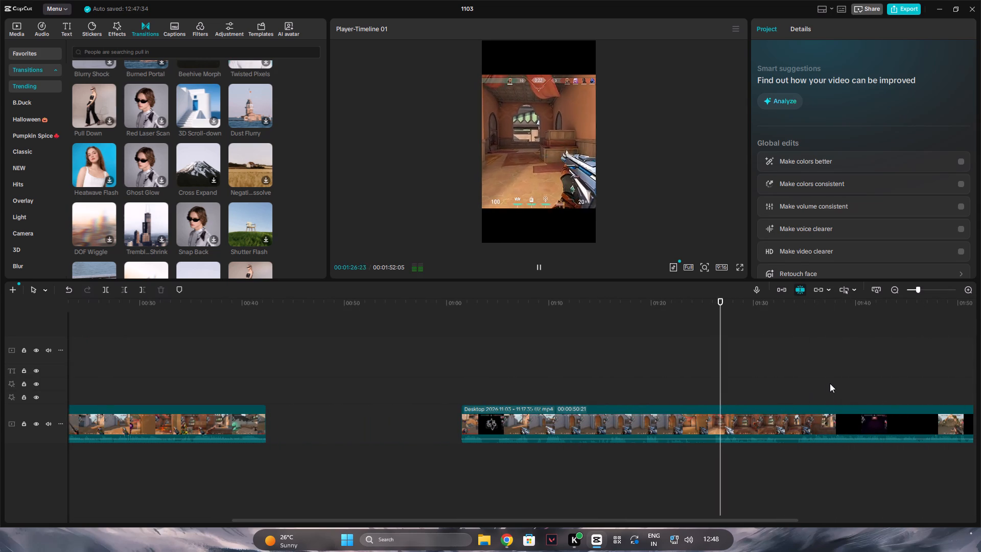
drag(828, 383, 796, 392)
key(space)
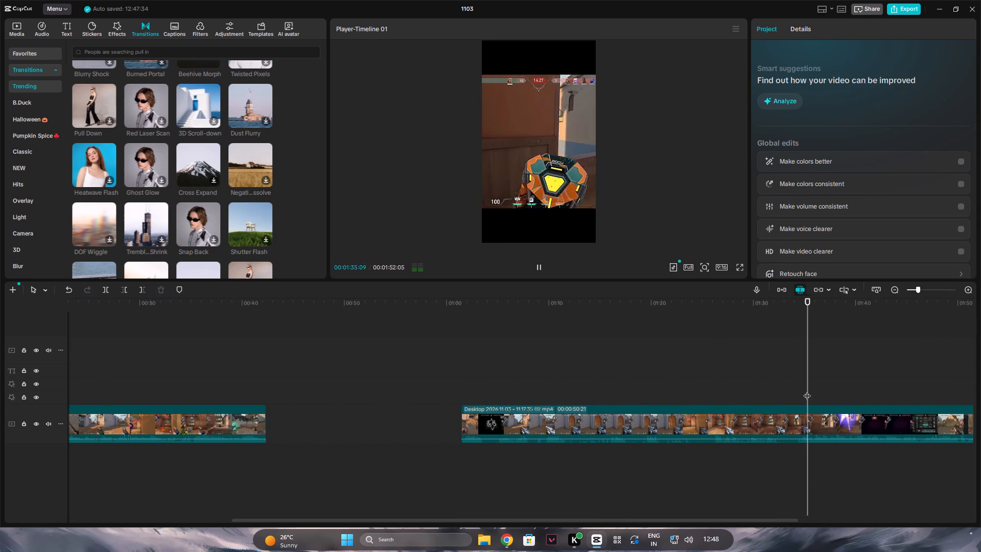
drag(809, 388, 714, 410)
key(space)
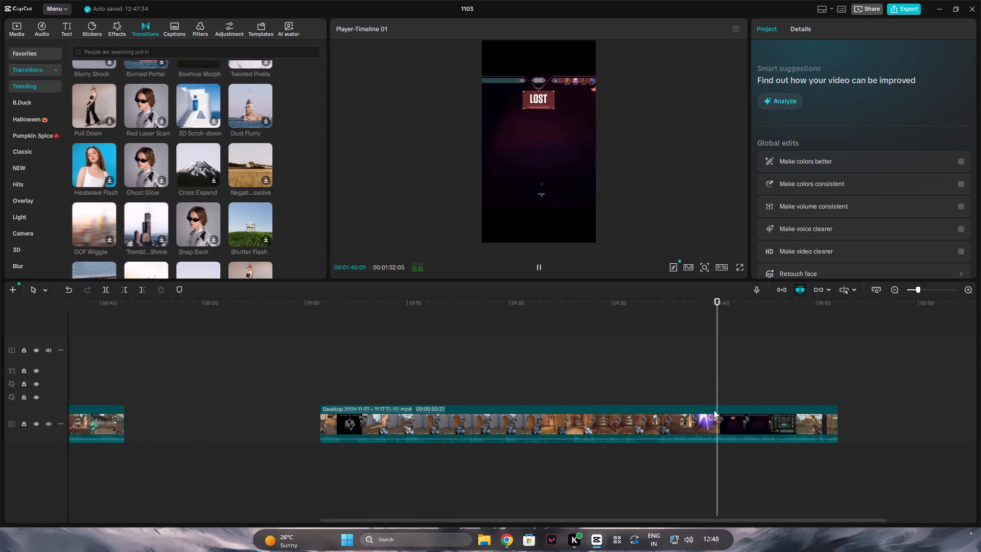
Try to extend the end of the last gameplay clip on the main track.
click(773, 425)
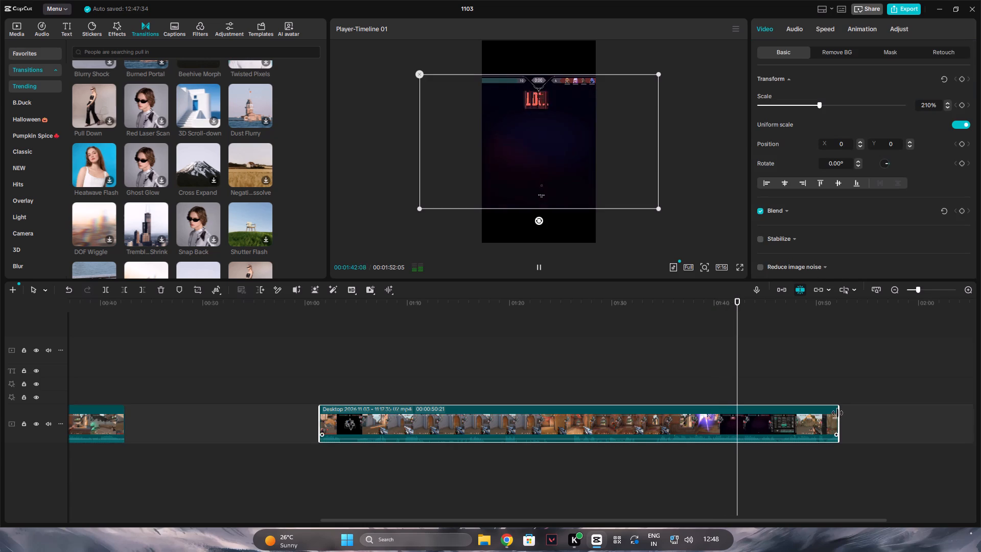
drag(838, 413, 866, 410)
Review the last gameplay clip from its start through the round-lost screen and following buy phase to judge which footage to use.
click(694, 394)
key(space)
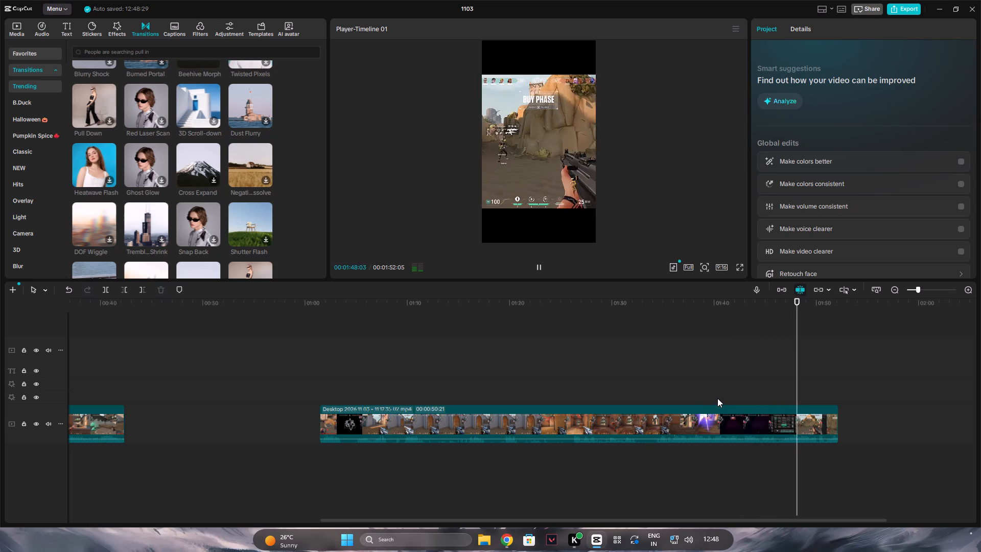
click(684, 392)
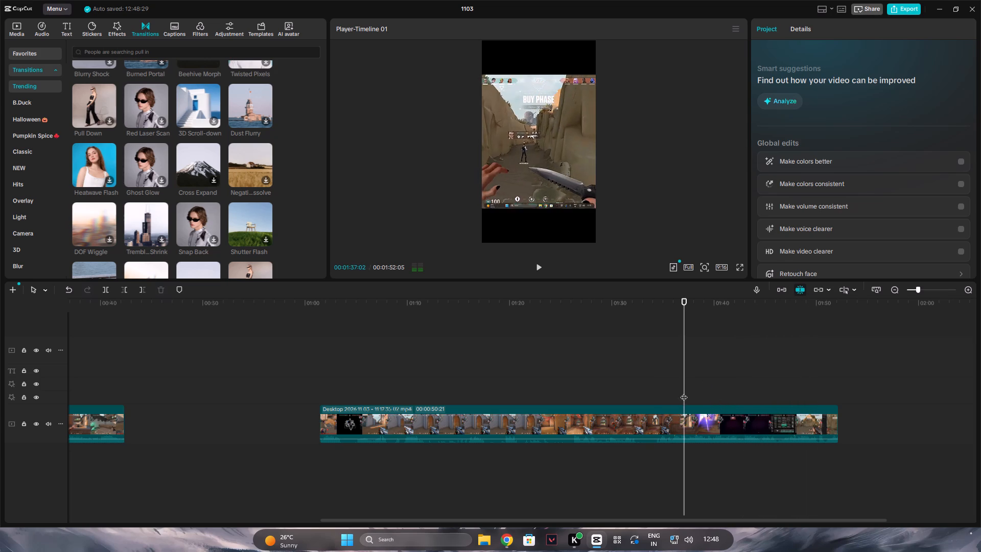
click(653, 390)
click(525, 392)
click(328, 391)
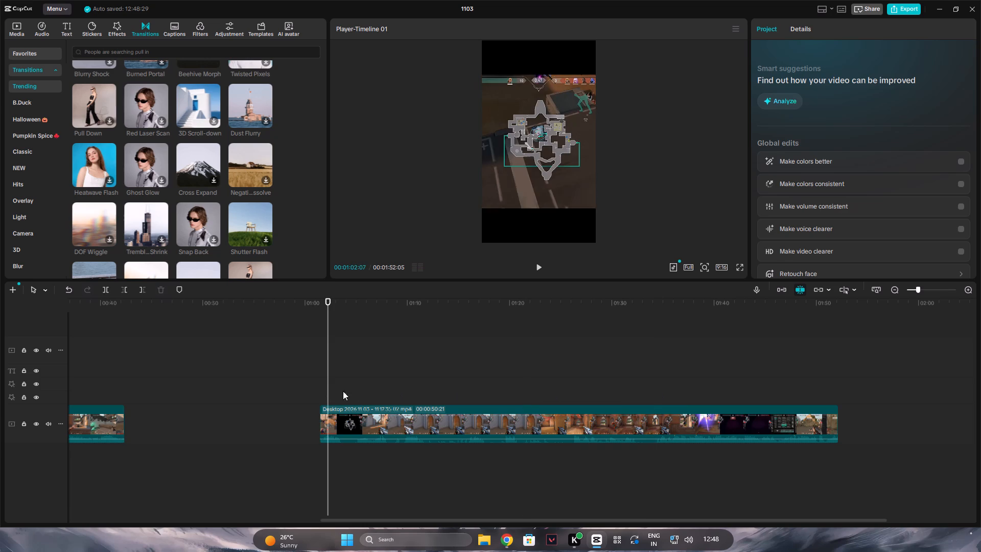
key(space)
click(335, 396)
click(360, 397)
key(space)
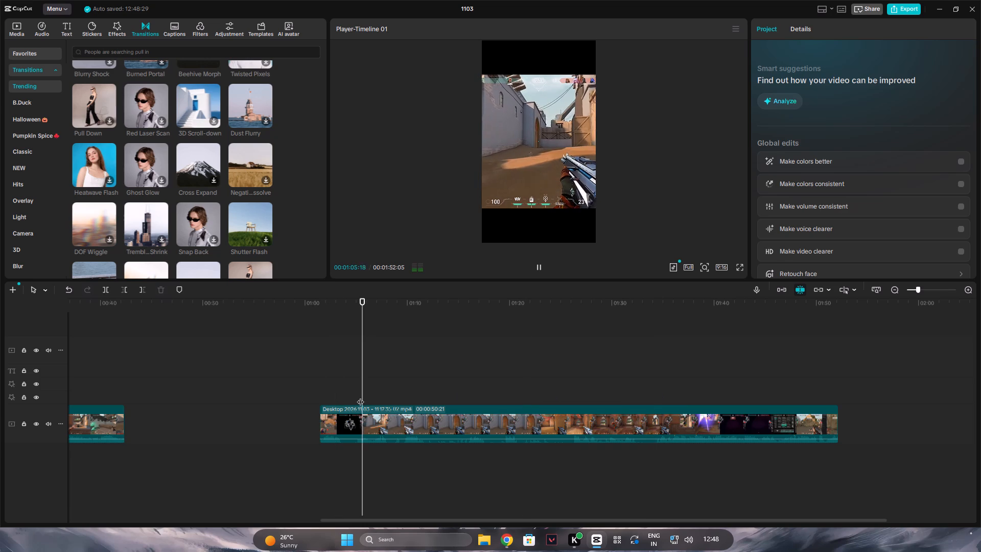
click(419, 393)
click(405, 394)
key(space)
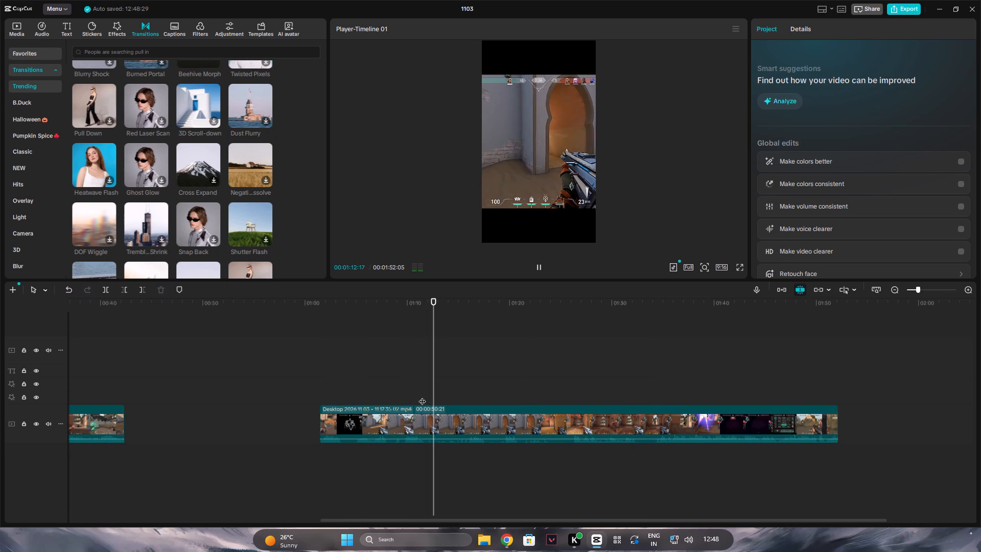
click(581, 395)
key(space)
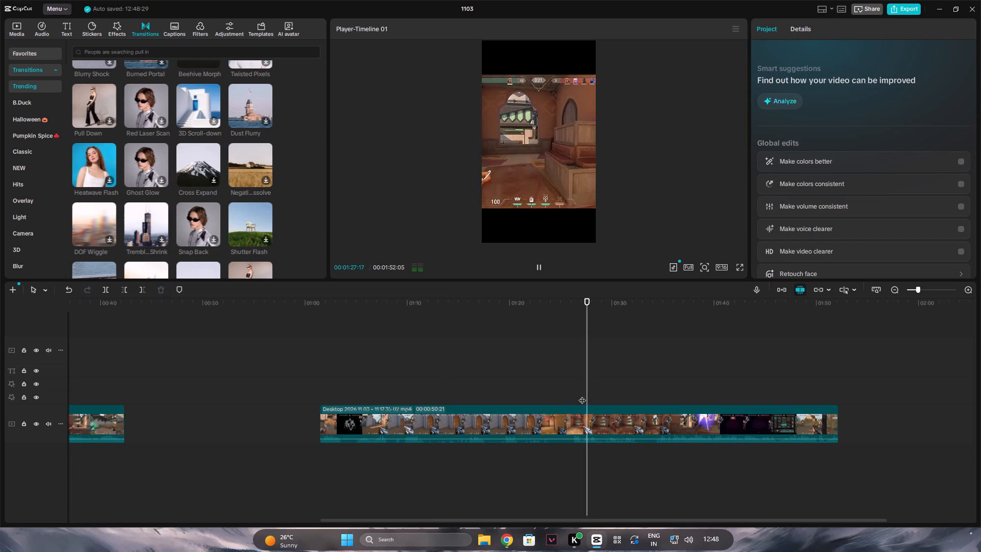
click(693, 393)
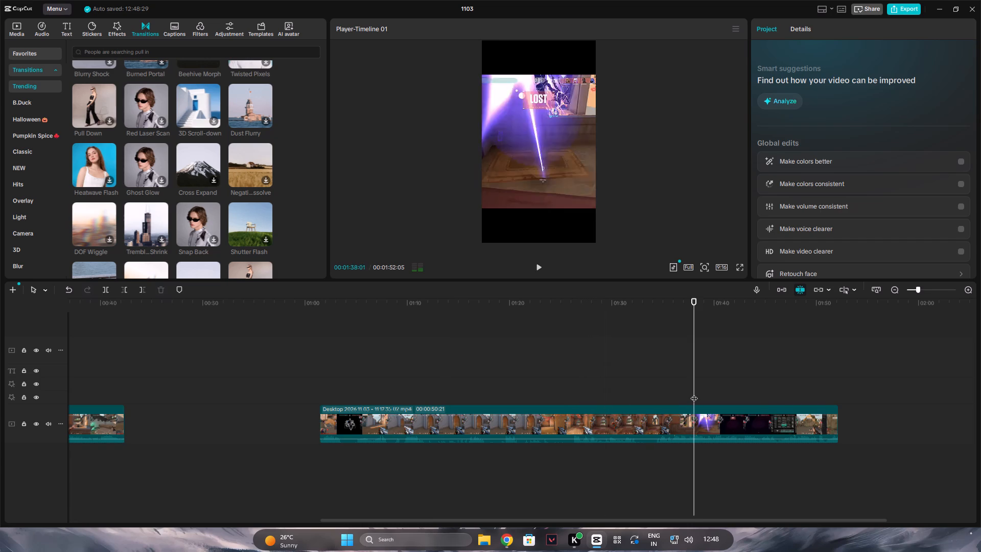
key(space)
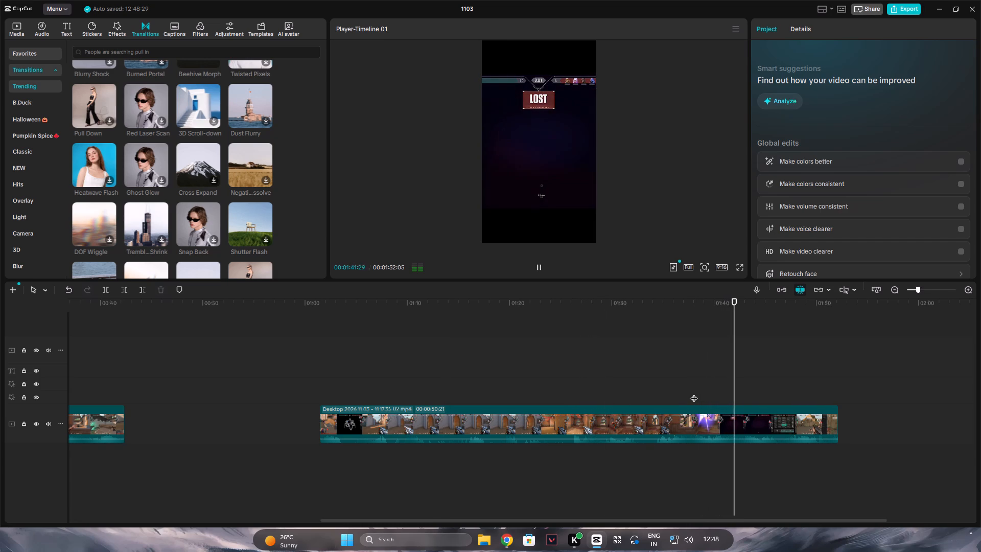
click(691, 394)
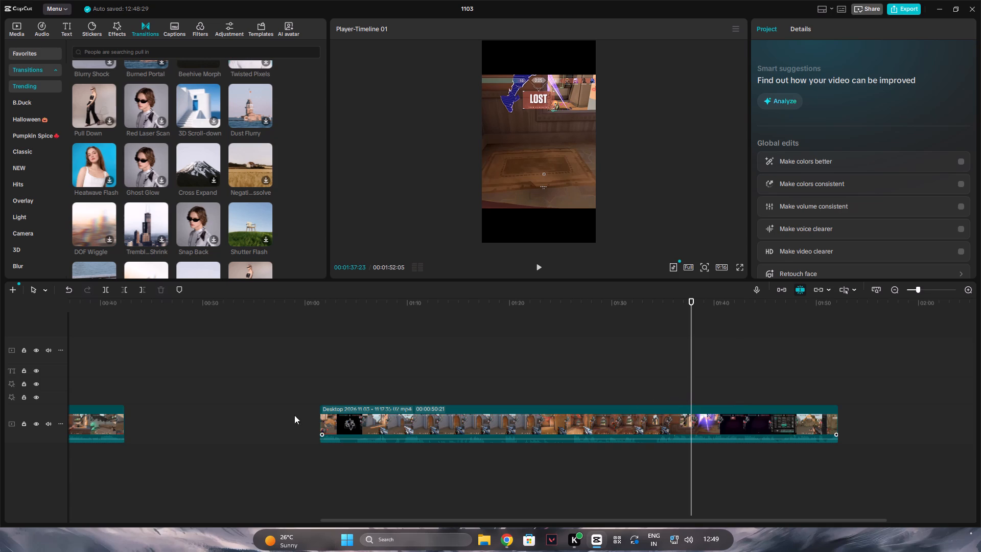
Delete the last gameplay clip after the gap on the main track.
click(155, 407)
drag(155, 407, 124, 419)
click(442, 418)
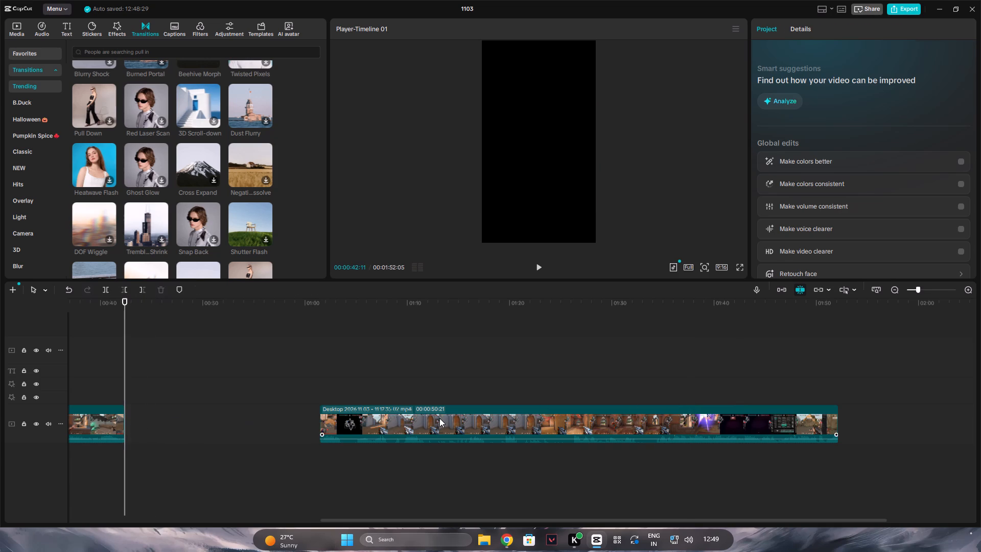
click(161, 291)
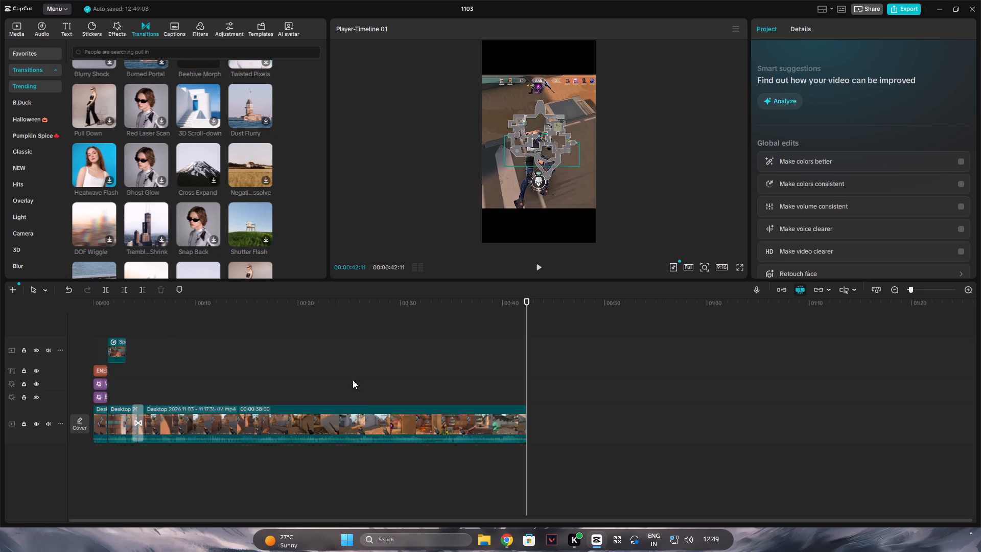
click(367, 381)
drag(367, 381, 133, 405)
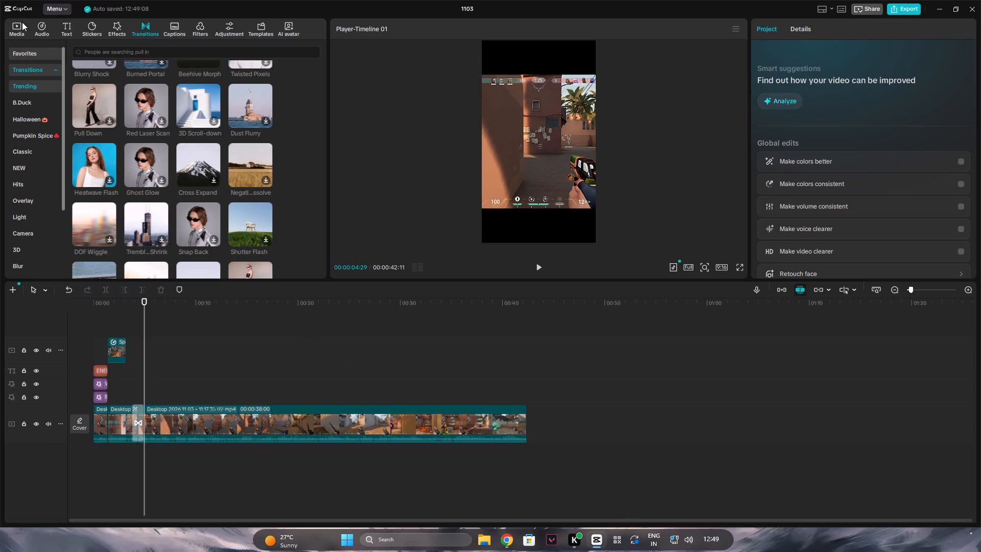
Browse the Downloads folder for media to import into the project.
click(20, 23)
click(91, 49)
click(95, 76)
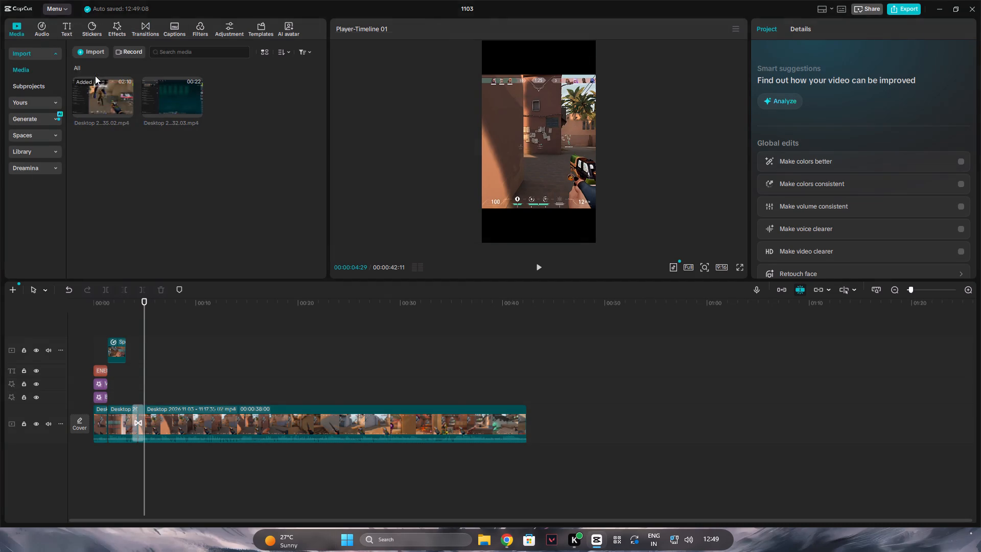
scroll(56, 105, up, 2)
click(51, 118)
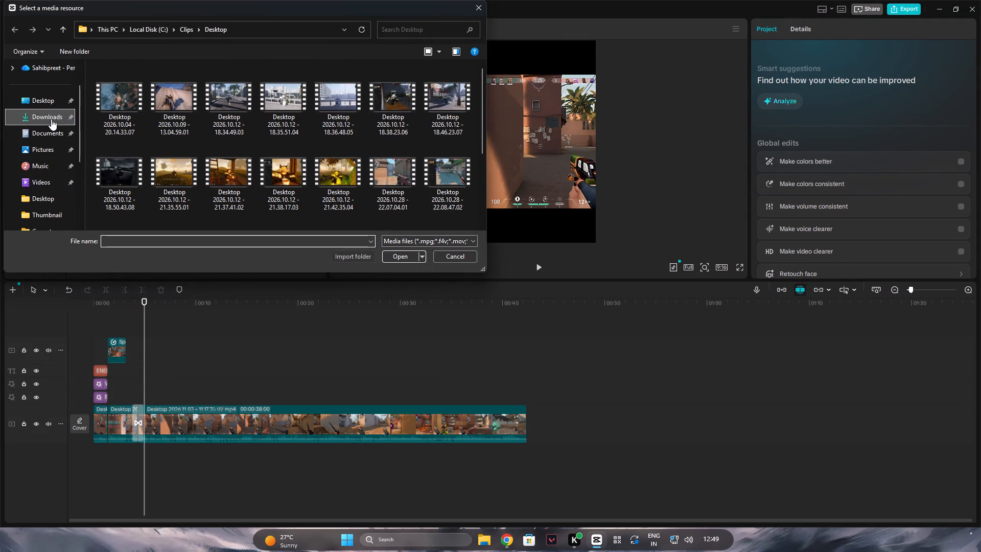
scroll(190, 185, down, 3)
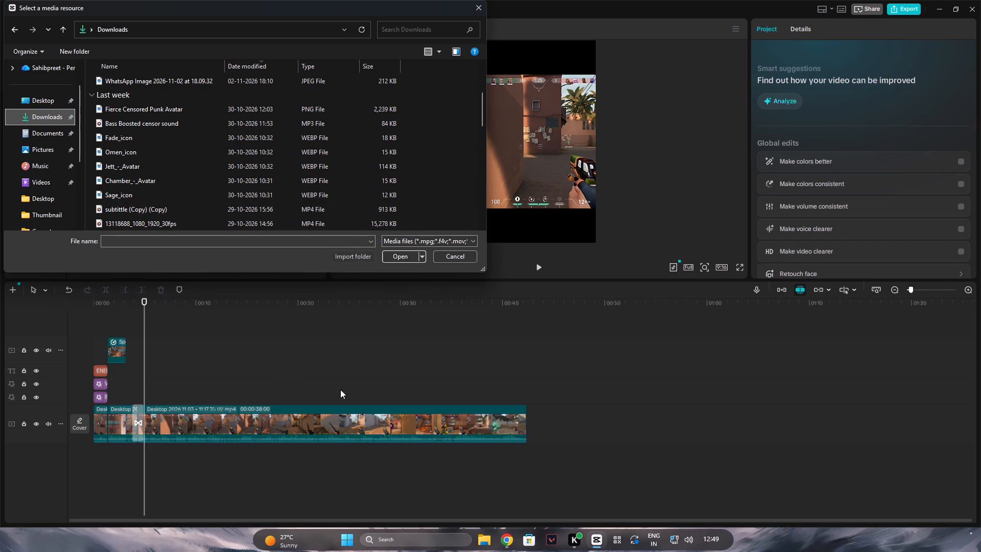
click(475, 9)
Duplicate the "ENEMY RAZE SWITCHED SIDES" title at 00:00:04:29 and stretch the copy to the end of the 38-second gameplay clip.
click(103, 371)
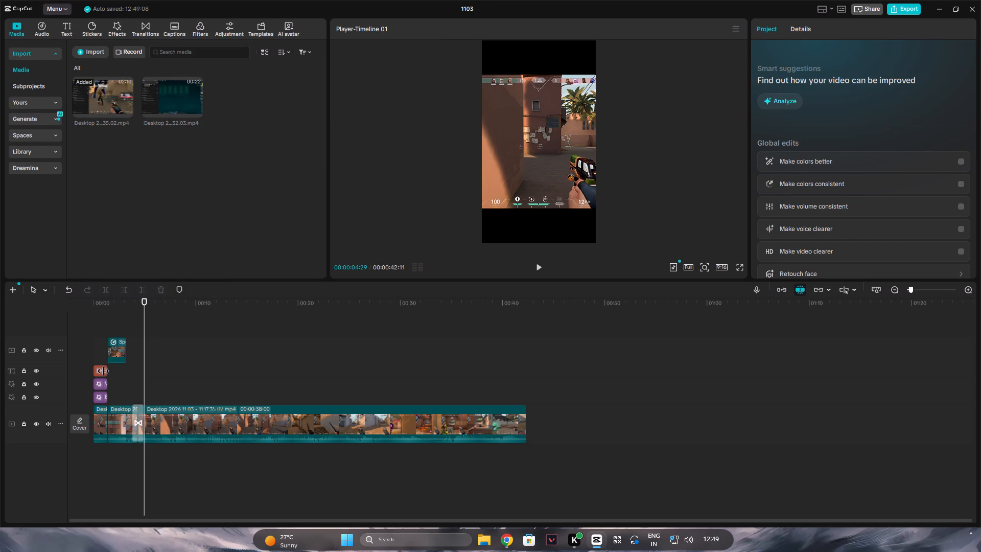
key(ctrl+c)
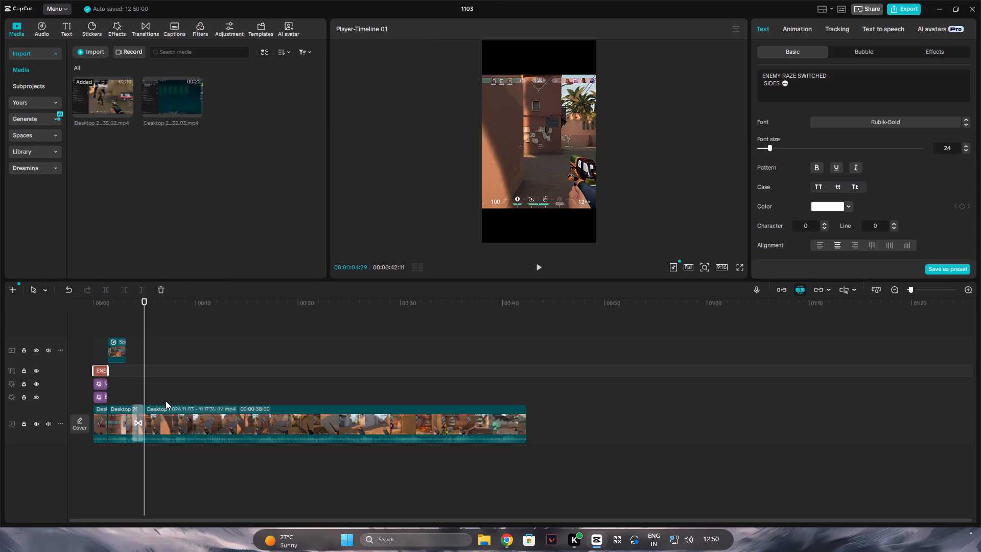
key(ctrl+v)
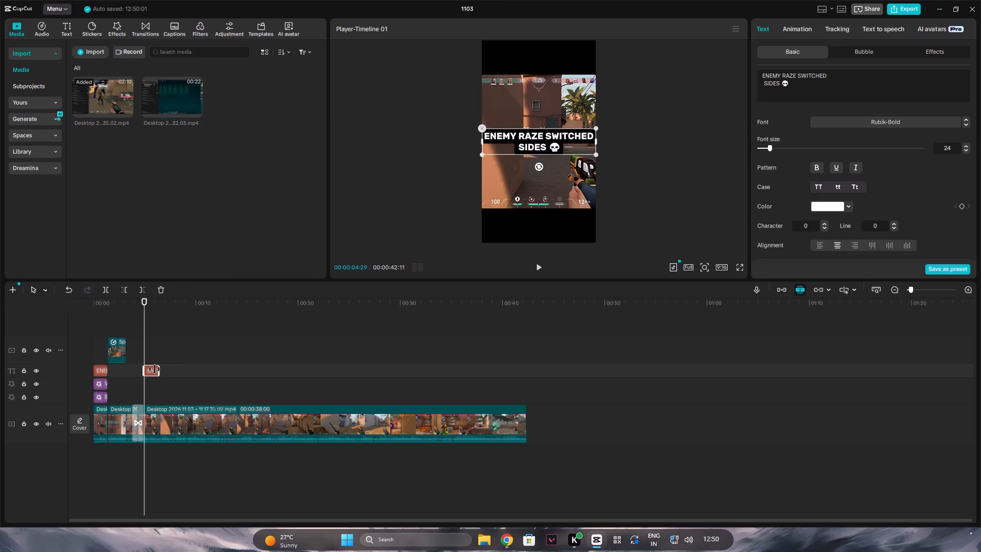
drag(157, 370, 529, 390)
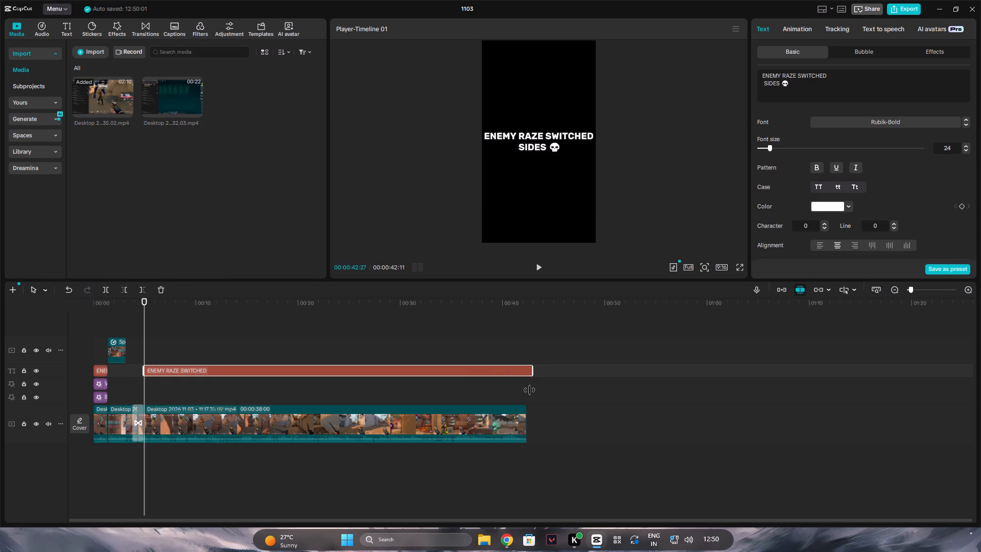
drag(529, 390, 526, 390)
Set the copied title's font size to 18.
click(845, 119)
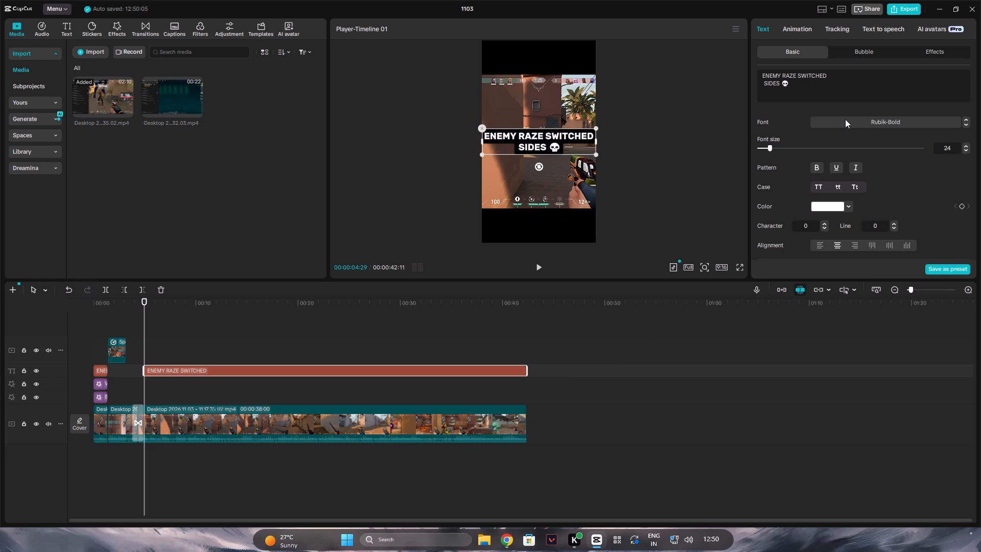
click(788, 116)
scroll(786, 123, down, 1)
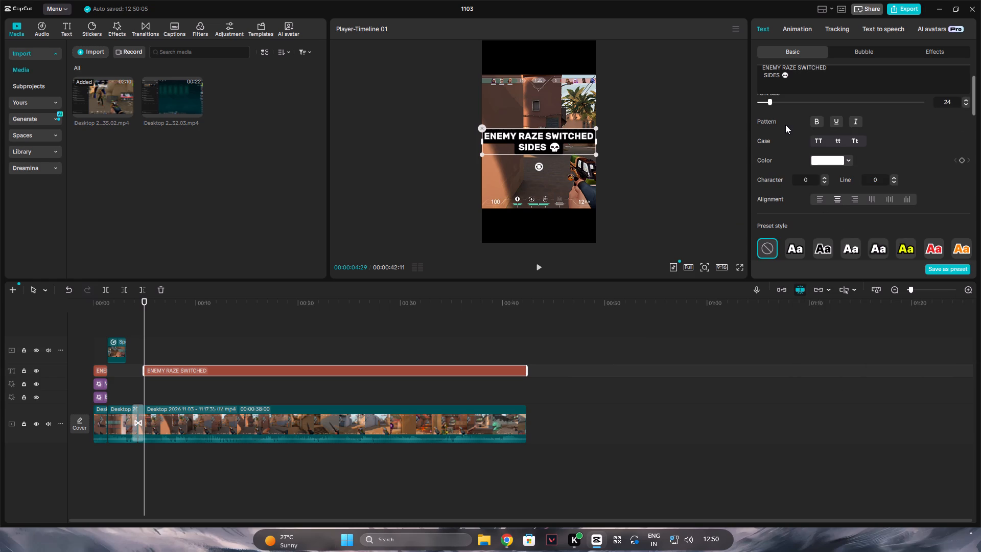
triple_click(966, 105)
triple_click(966, 105)
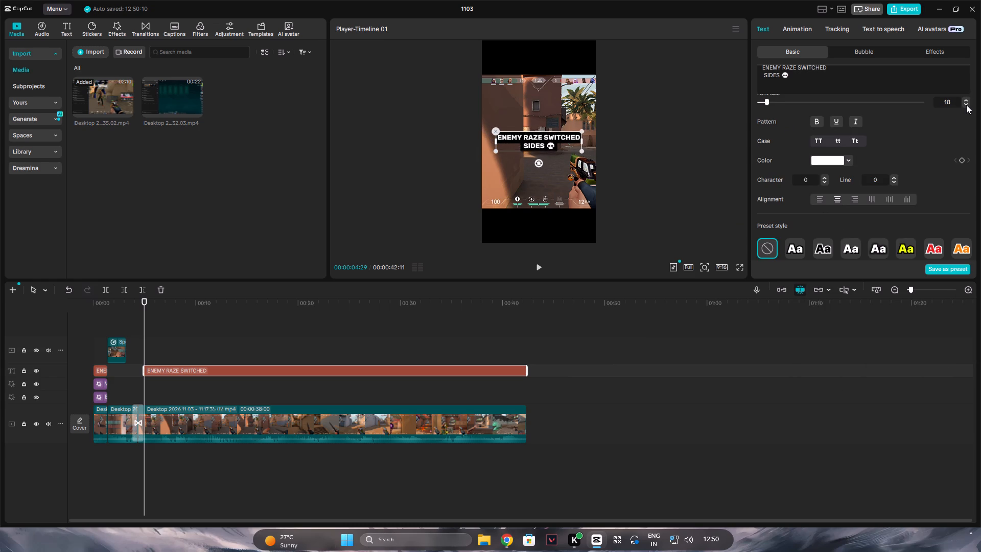
Turn off the background behind the copied title text.
scroll(777, 194, down, 6)
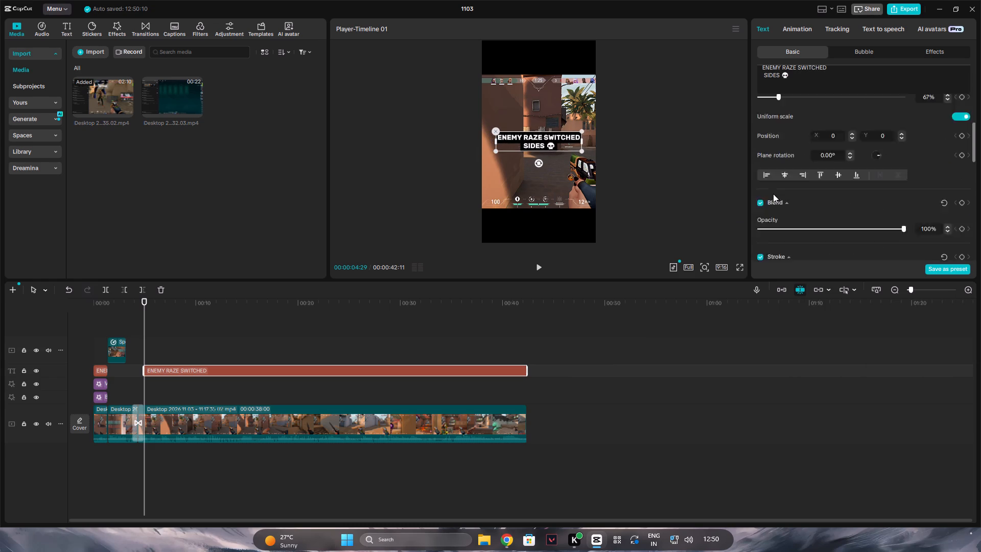
scroll(773, 194, down, 3)
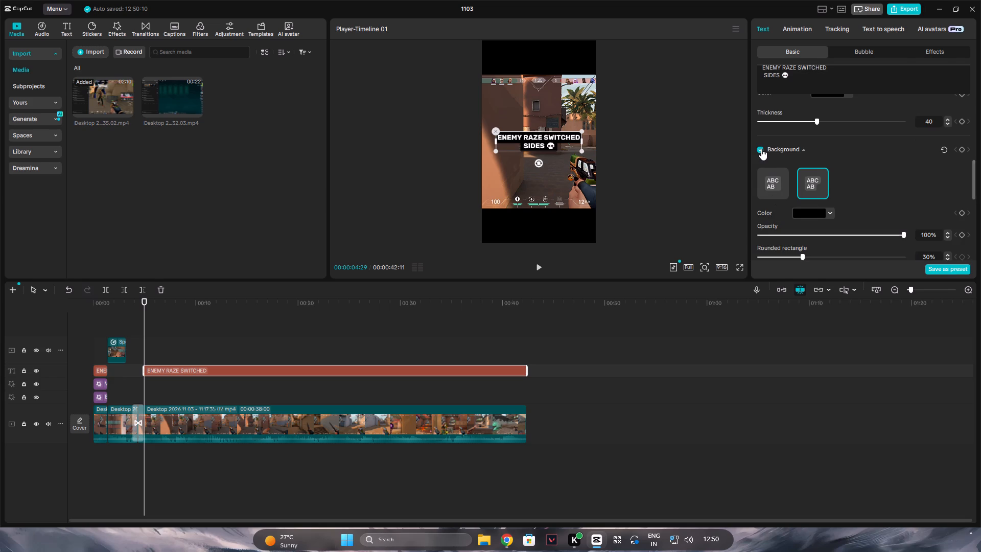
click(761, 149)
Set the copied title's shadow opacity to 100% and check the title in the full-screen preview.
scroll(761, 154, down, 6)
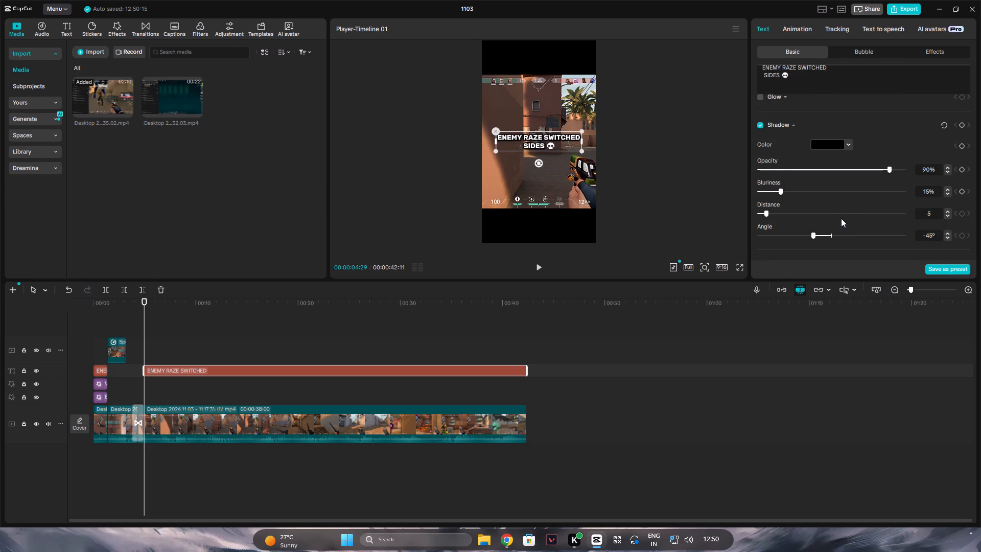
drag(891, 167, 980, 166)
scroll(847, 185, up, 8)
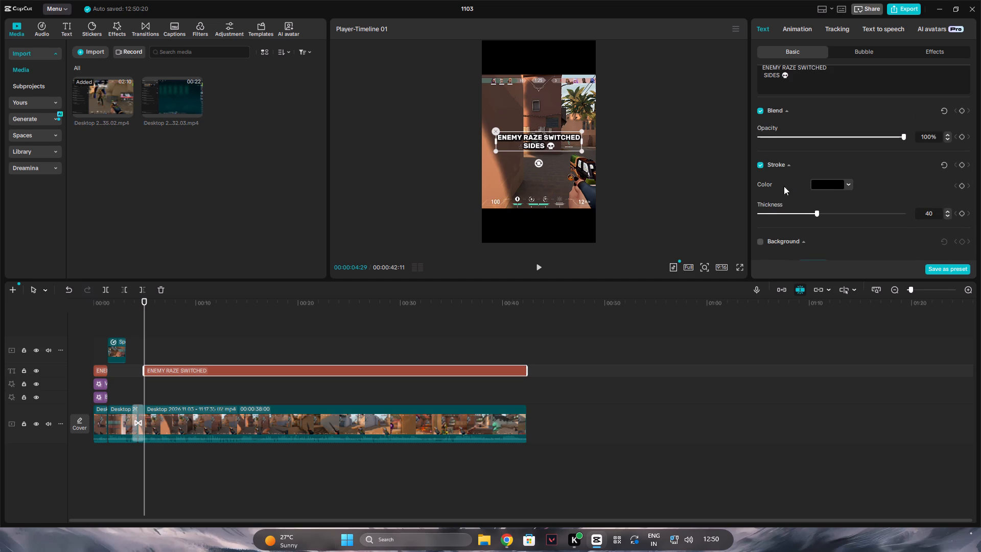
click(738, 265)
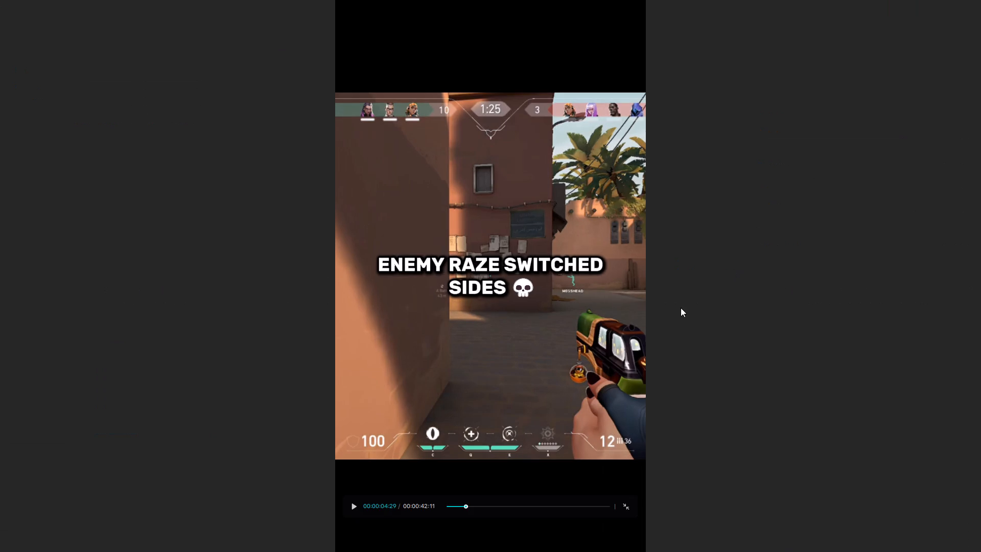
Exit the full-screen preview and turn off the VPN connection.
click(627, 507)
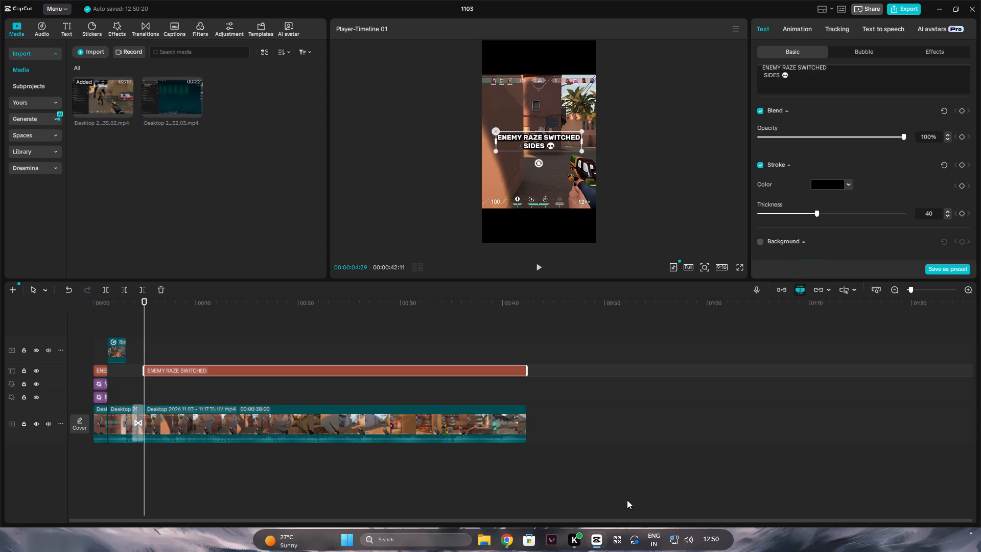
click(684, 544)
click(864, 427)
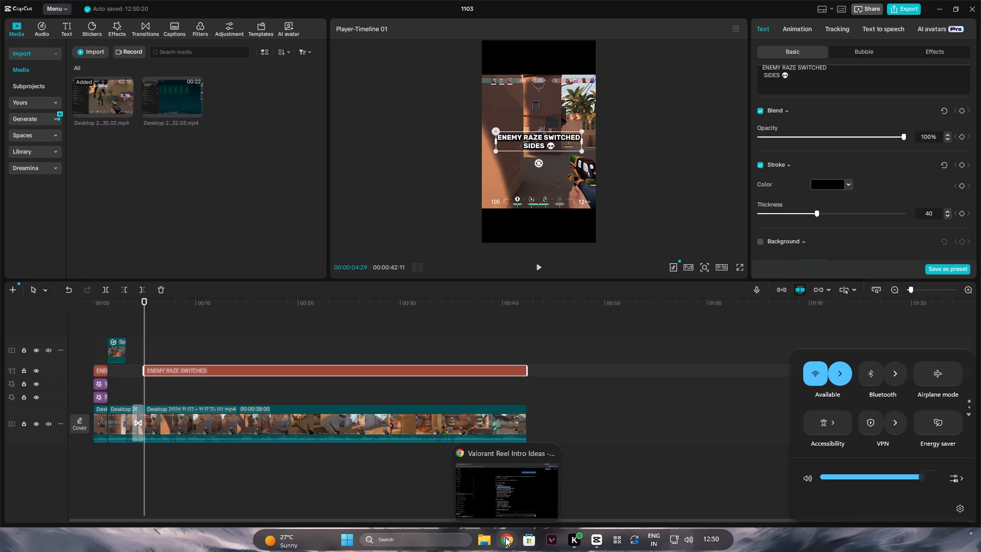
Switch to Chrome and search for "reyna pic" in a new tab, showing only image results.
click(505, 537)
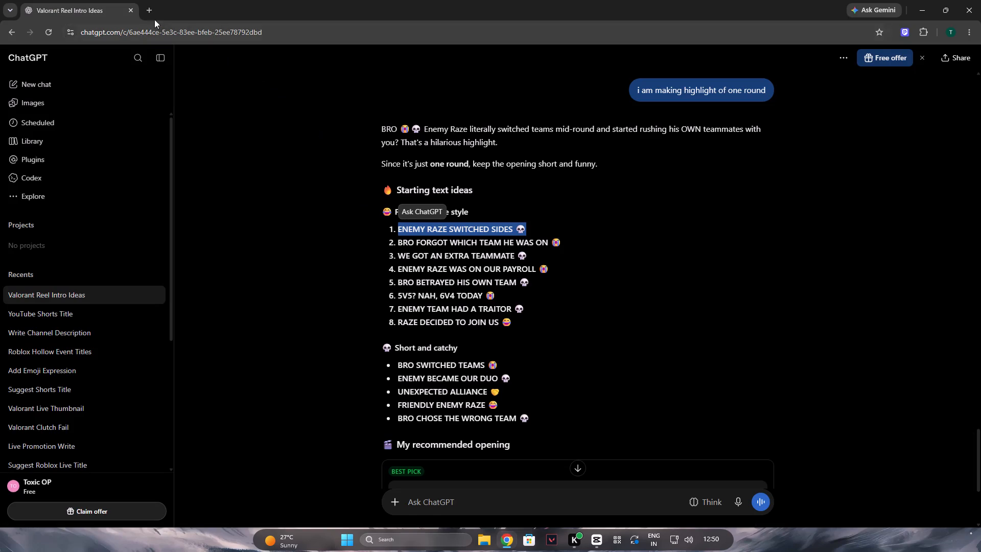
click(144, 13)
click(149, 31)
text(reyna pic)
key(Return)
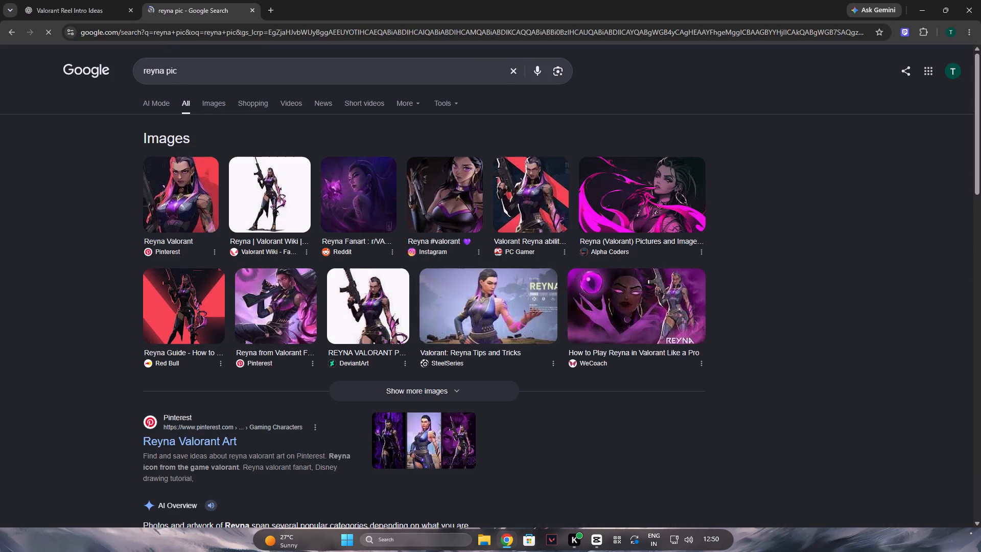
click(203, 106)
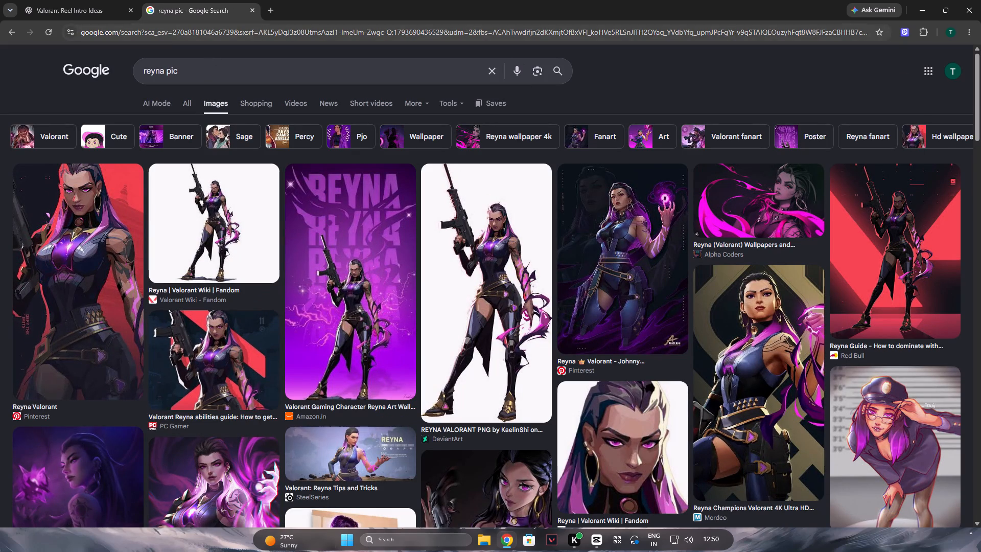
Refine the Google image search in Chrome to "reyna face pic transparent".
click(166, 72)
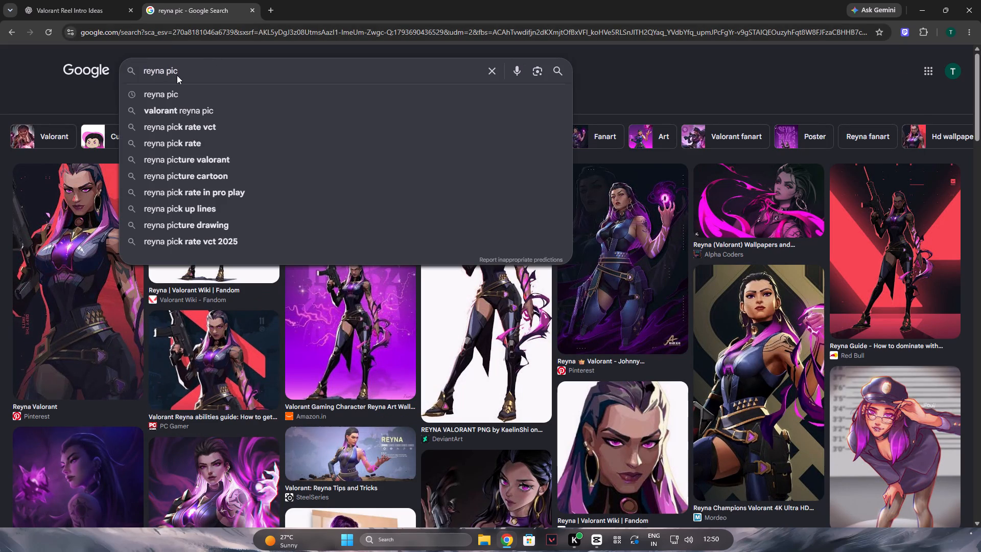
text(face)
key(space)
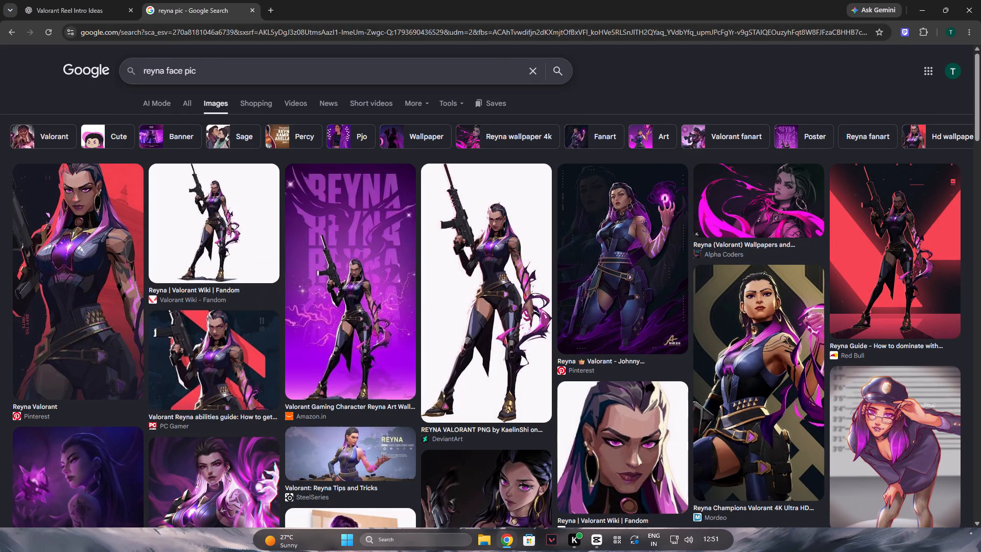
click(240, 72)
key(space)
text(transparent)
key(Return)
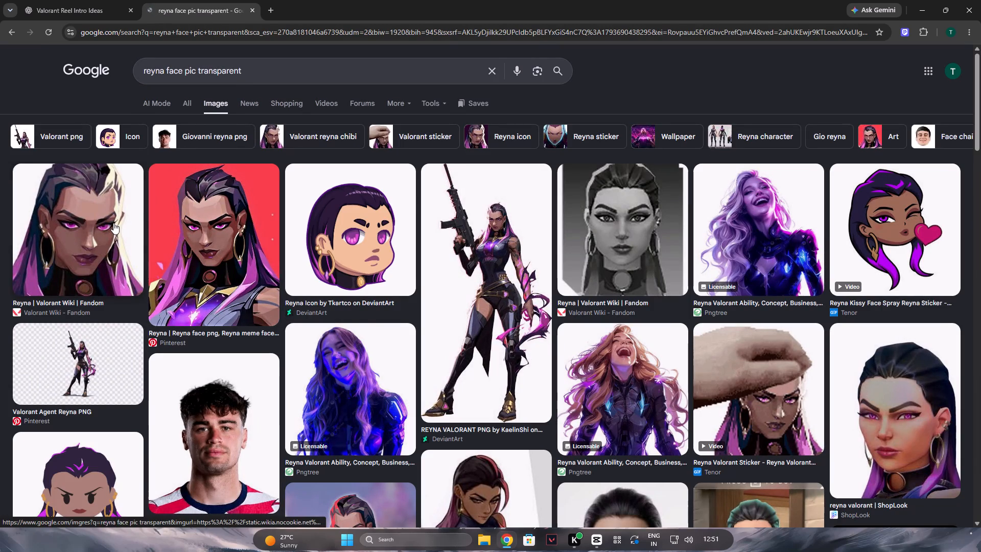
Save the Valorant Wiki transparent Reyna face portrait to Downloads with the file name Reyna.
click(113, 223)
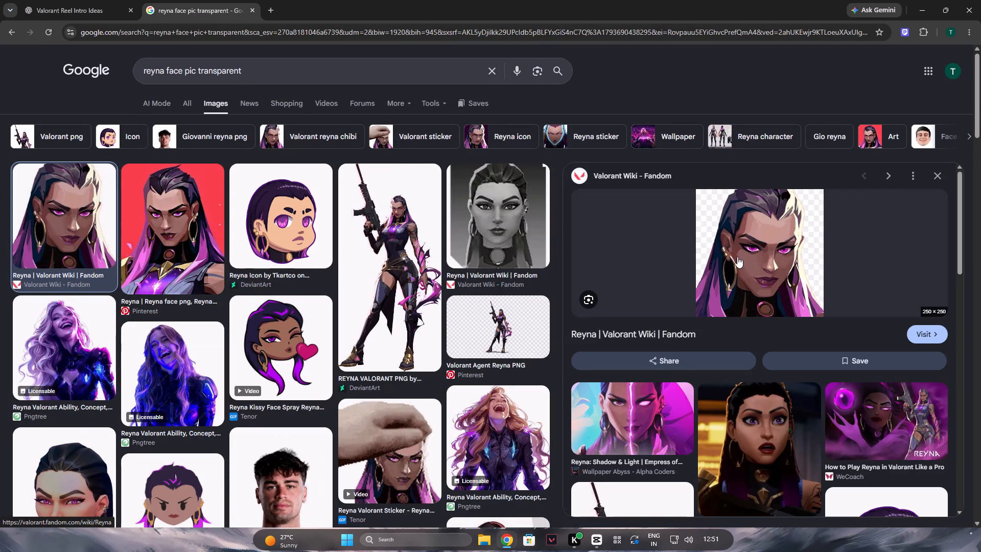
right_click(780, 248)
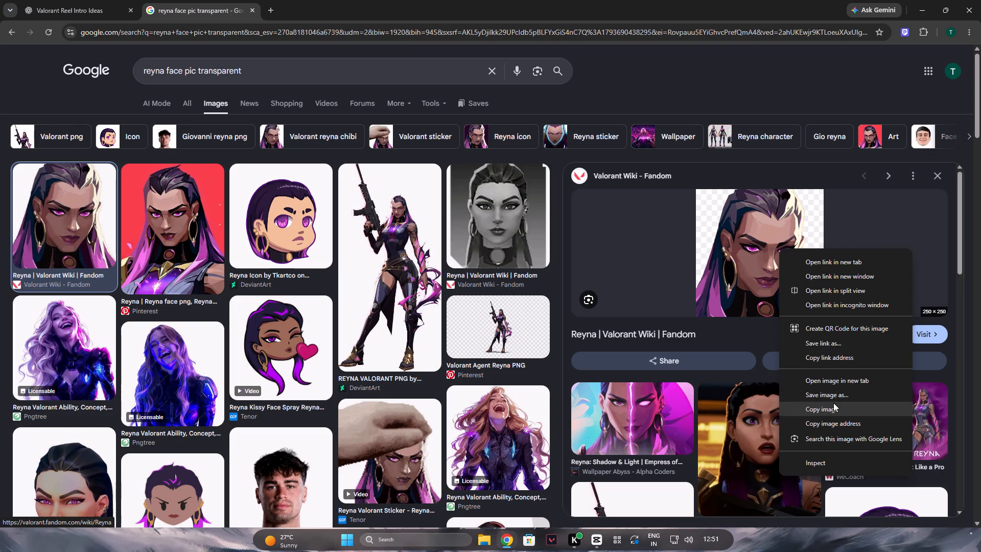
click(836, 398)
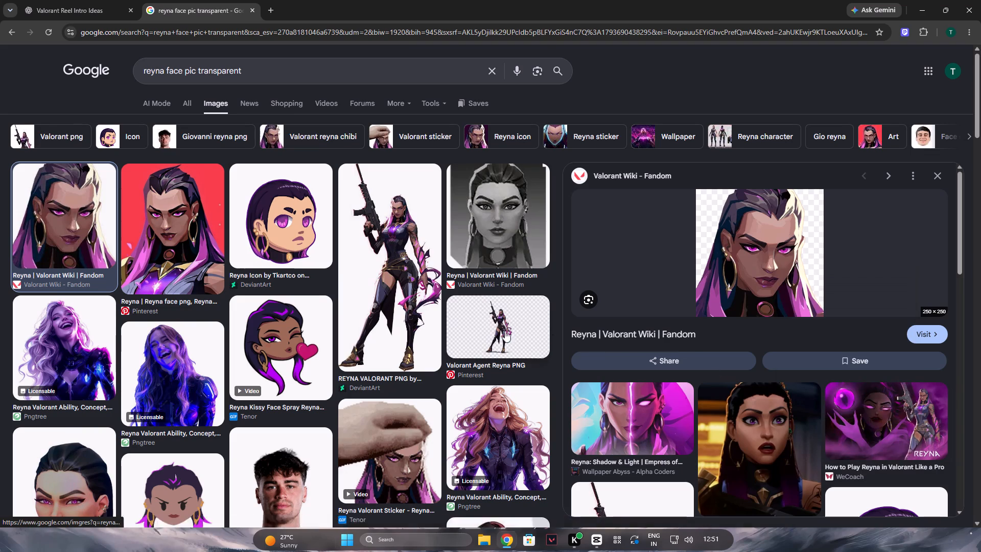
key(BackSpace)
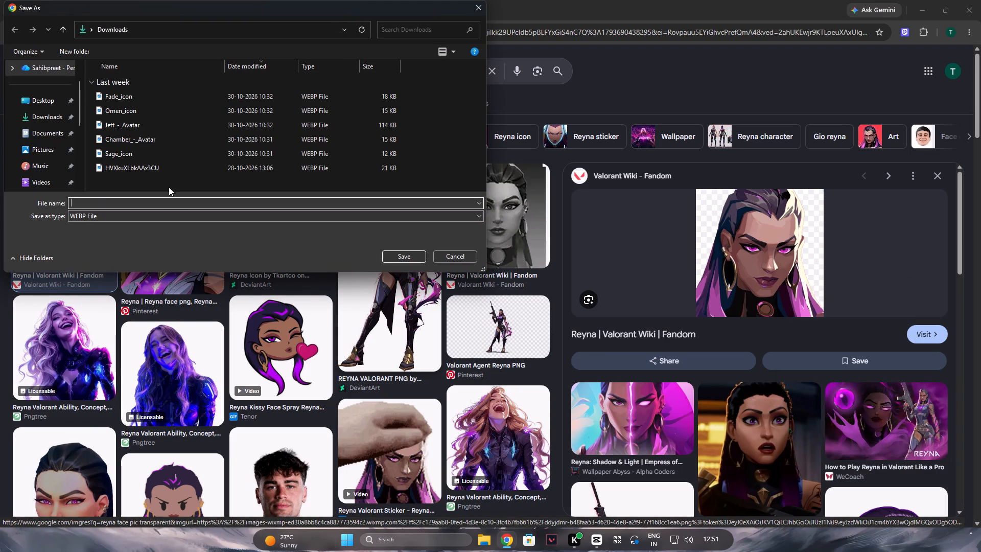
text(Reyna)
key(Return)
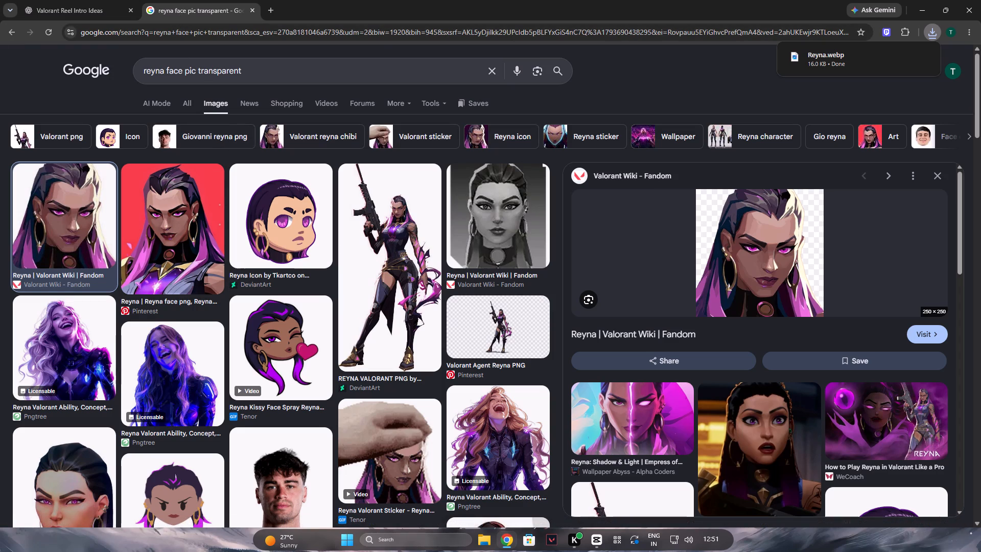
Change the Google image search query to "raze face pic transparent".
drag(165, 70, 119, 84)
key(BackSpace)
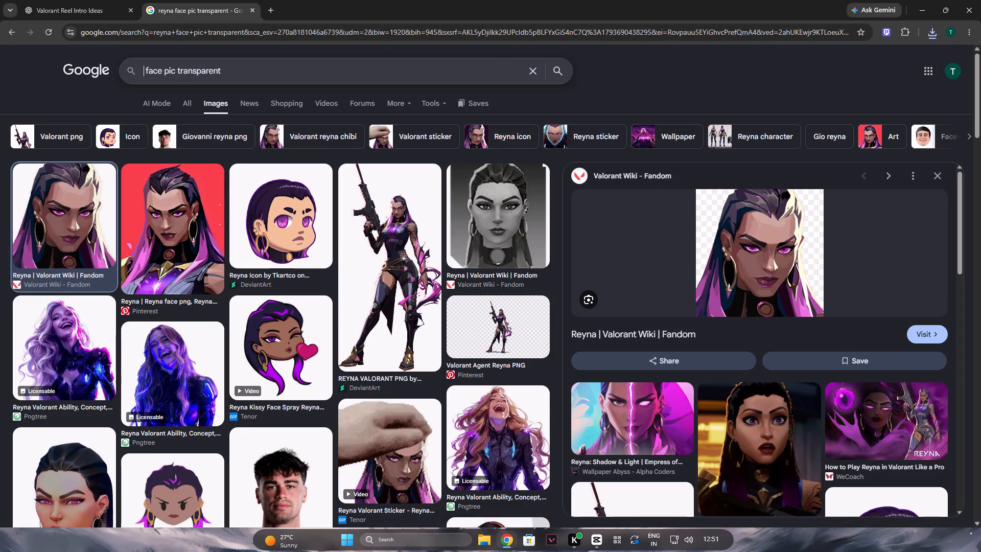
text(razwe)
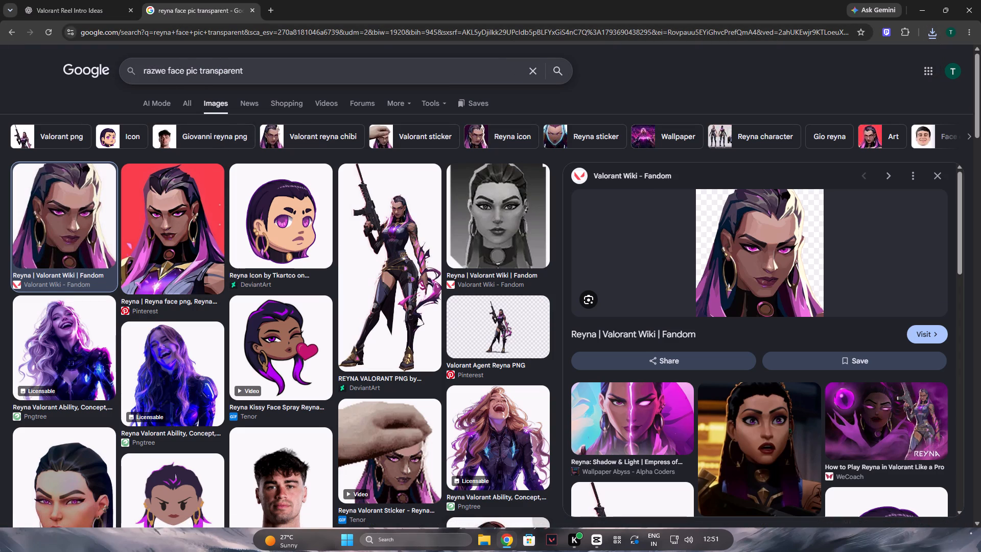
key(BackSpace)
key(BackSpace)
key(e)
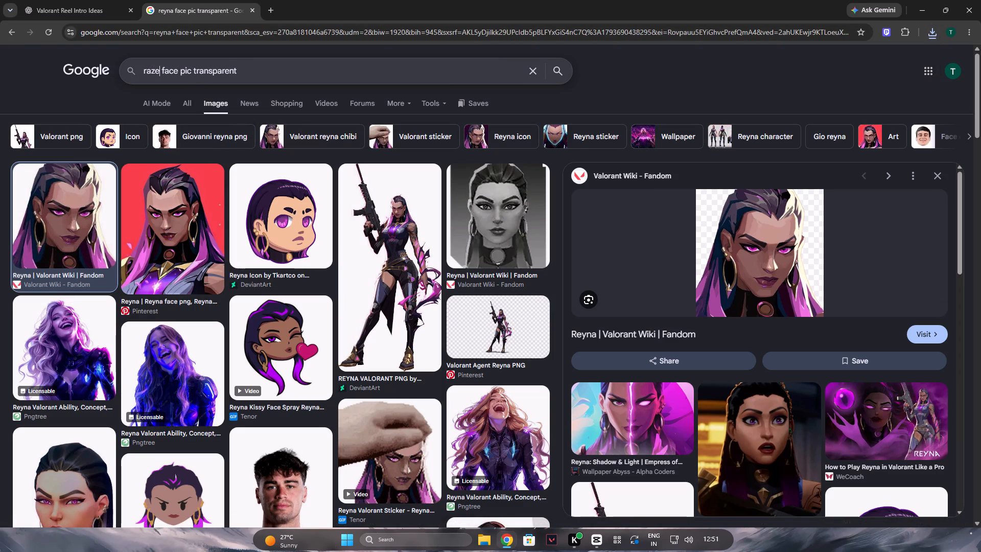
key(Return)
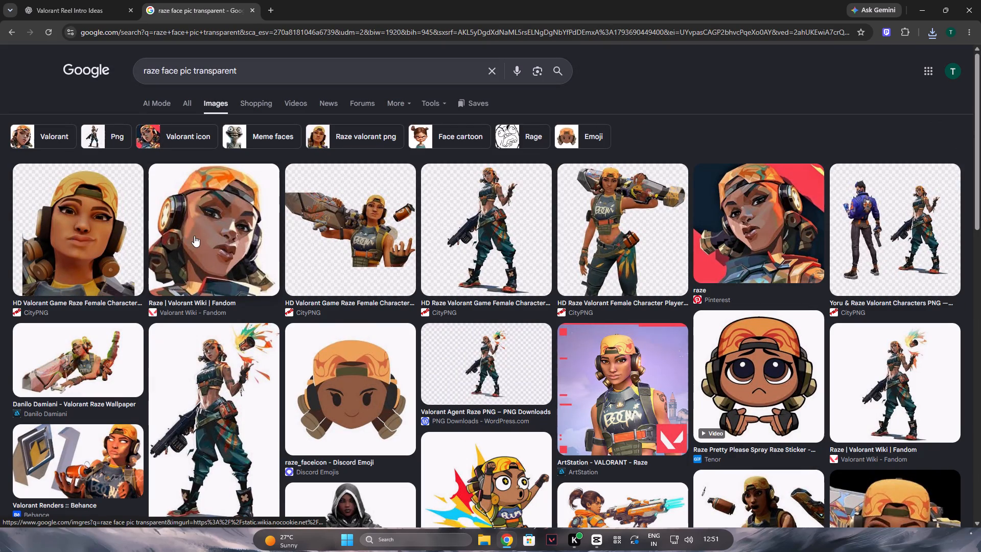
click(196, 236)
right_click(733, 276)
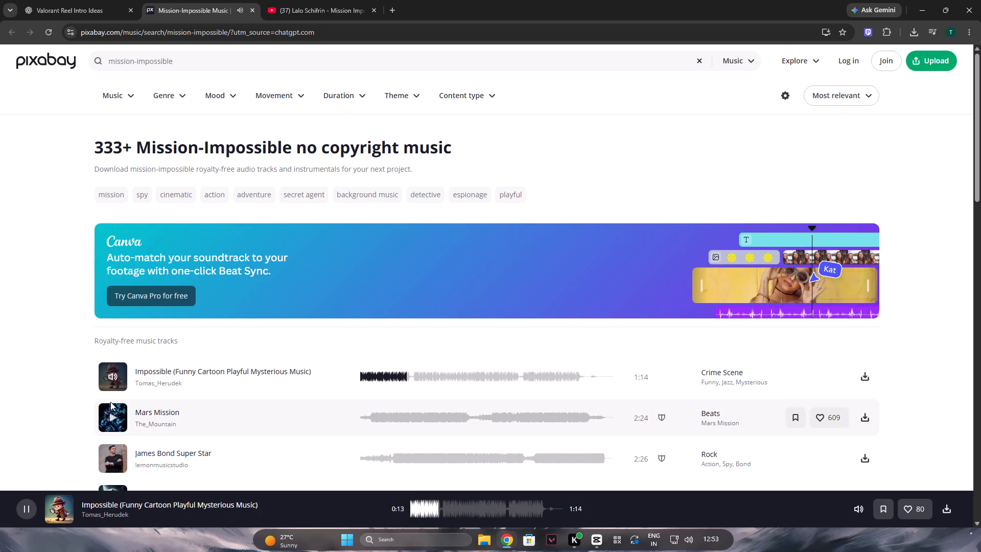
click(116, 375)
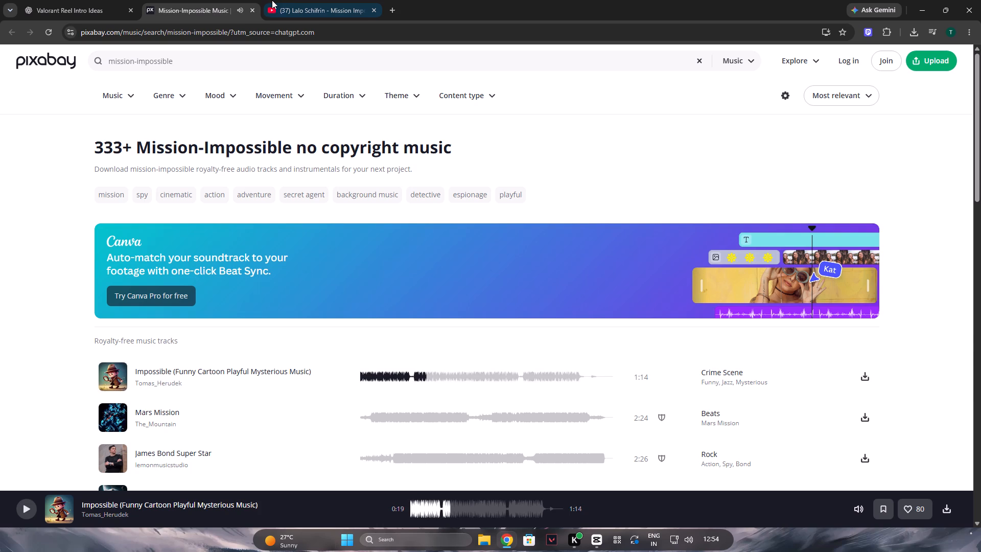
Copy the YouTube share link of the Lalo Schifrin Mission Impossible 1966 video.
click(281, 0)
click(250, 236)
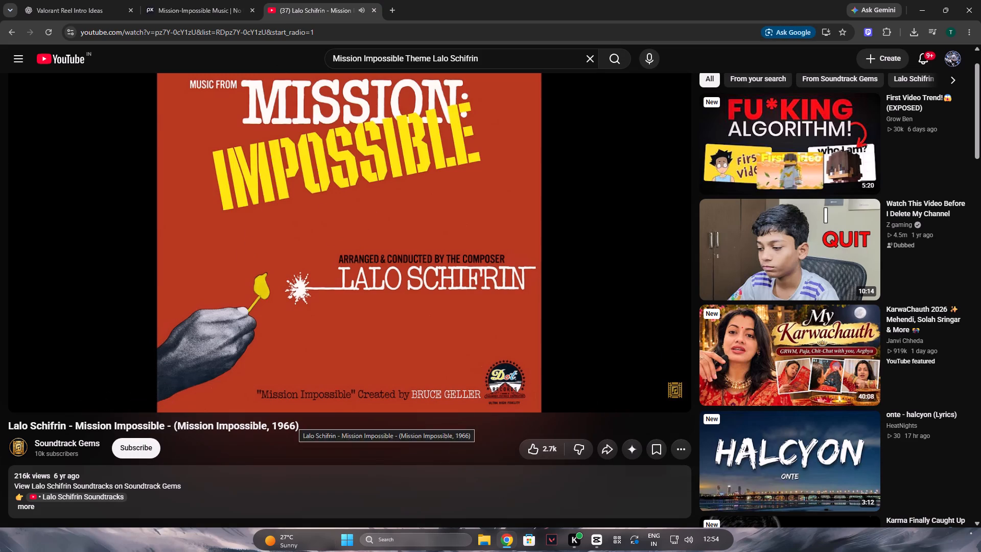
click(437, 337)
click(606, 449)
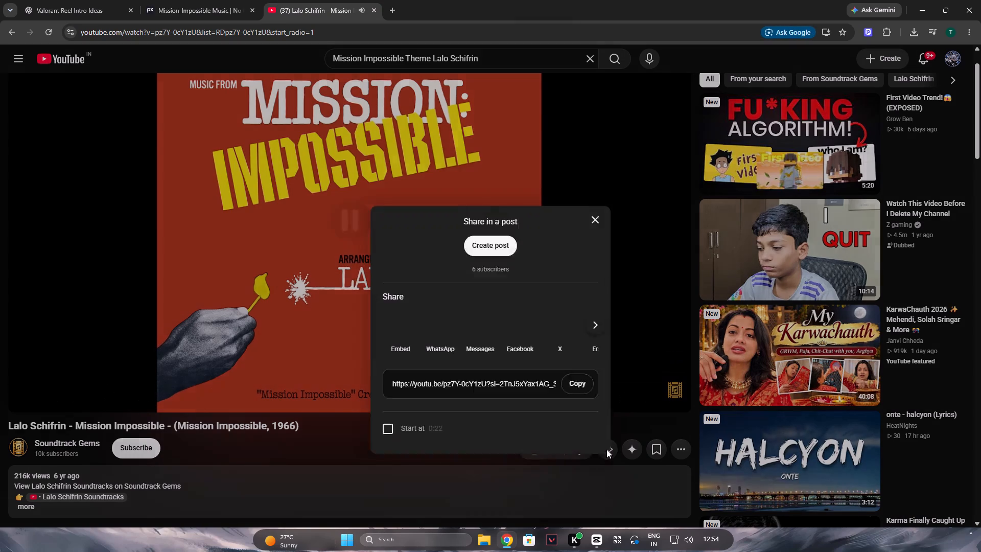
click(579, 396)
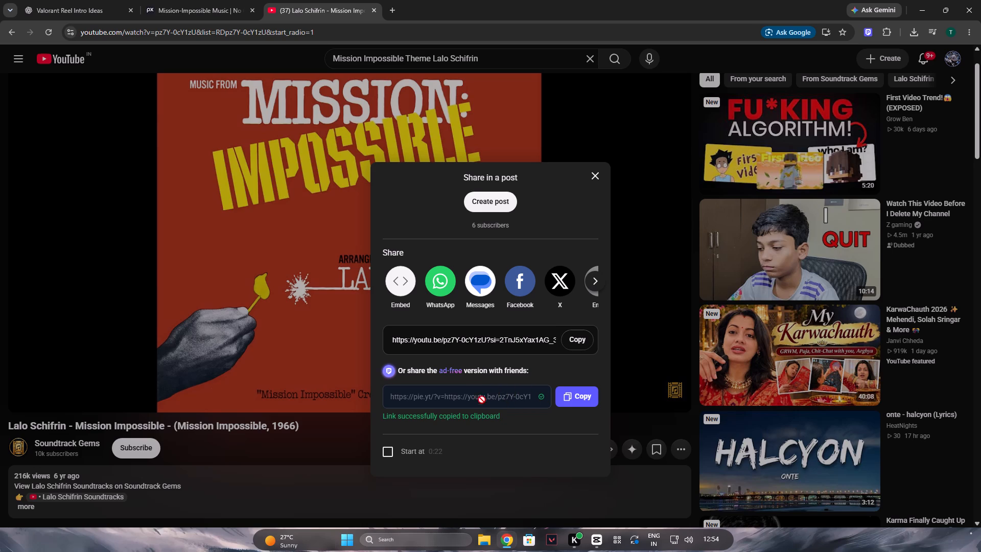
click(573, 339)
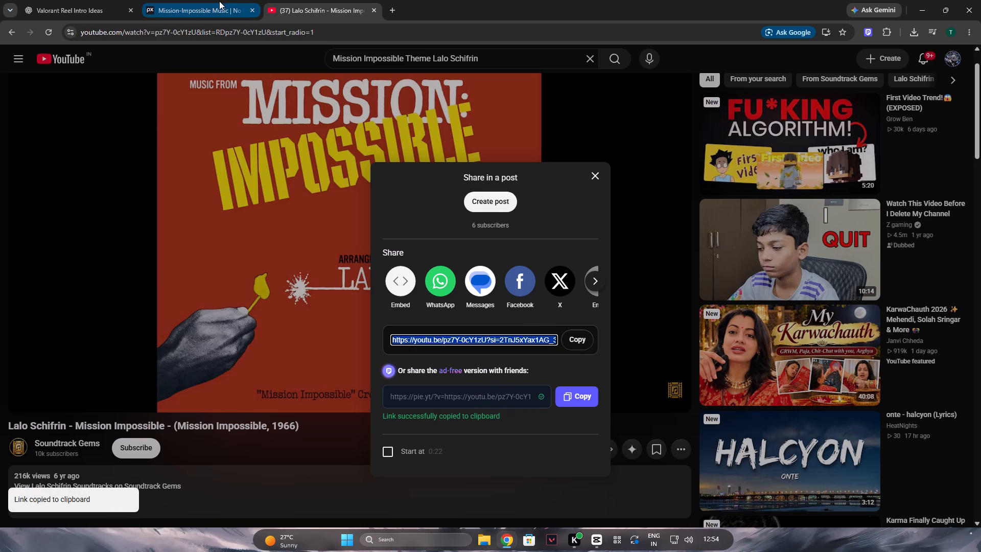
Search the web for "yt to mp3 player converter" in a new tab and open the YTMP3 converter site.
click(390, 14)
click(373, 31)
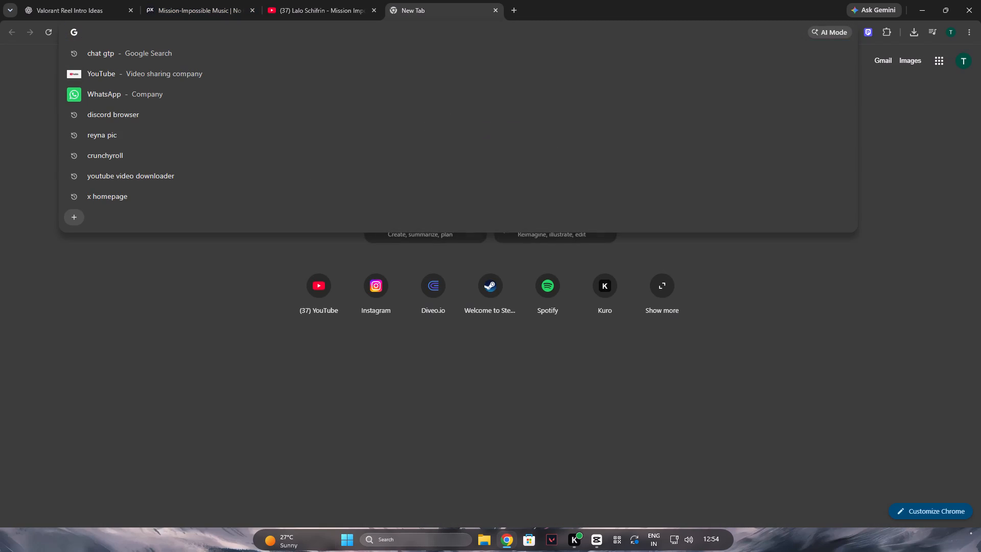
text(yt)
key(space)
text(to mp3)
key(space)
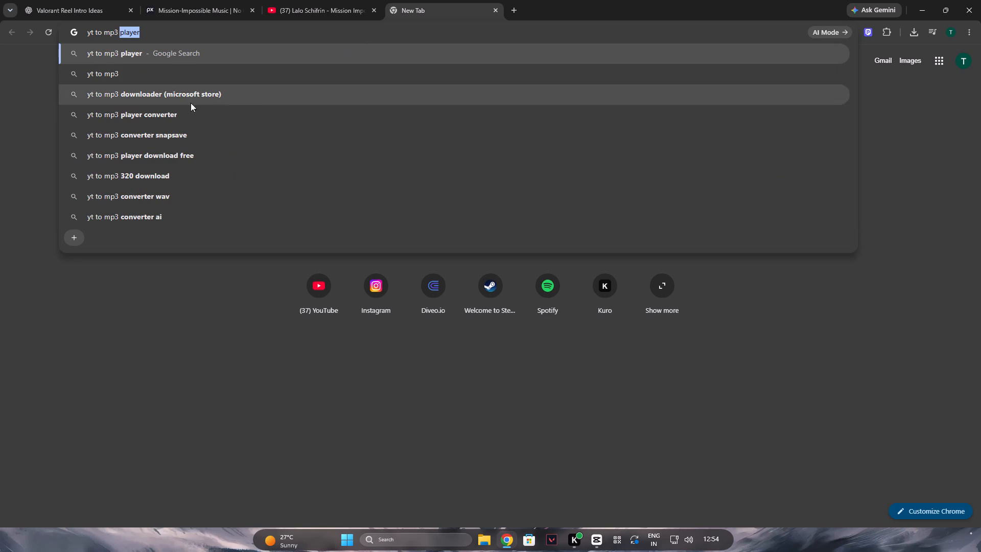
click(170, 111)
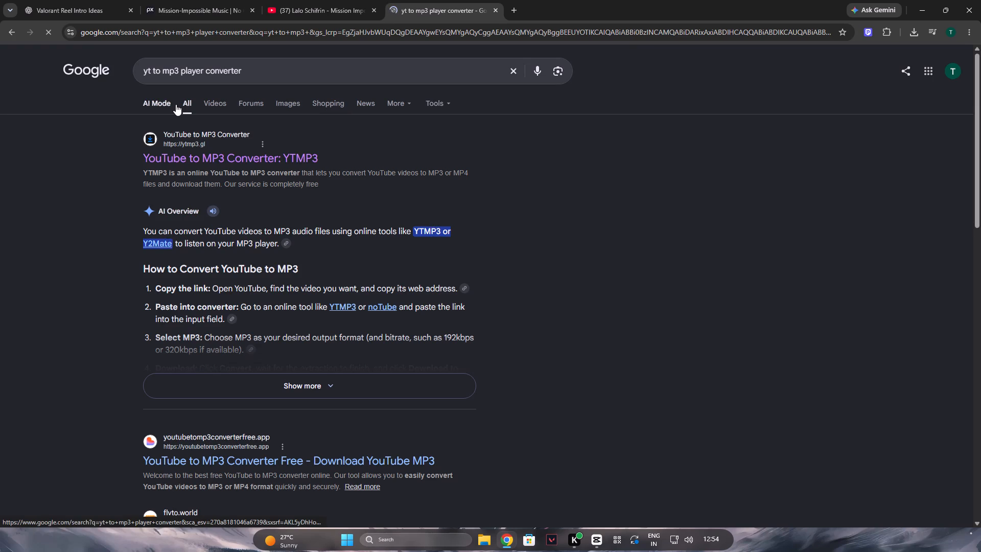
click(177, 160)
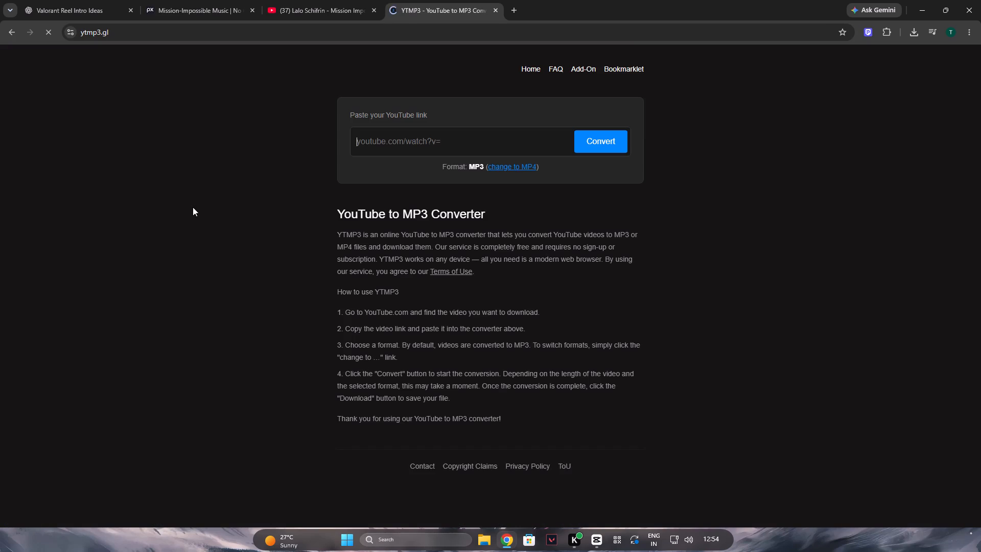
click(423, 150)
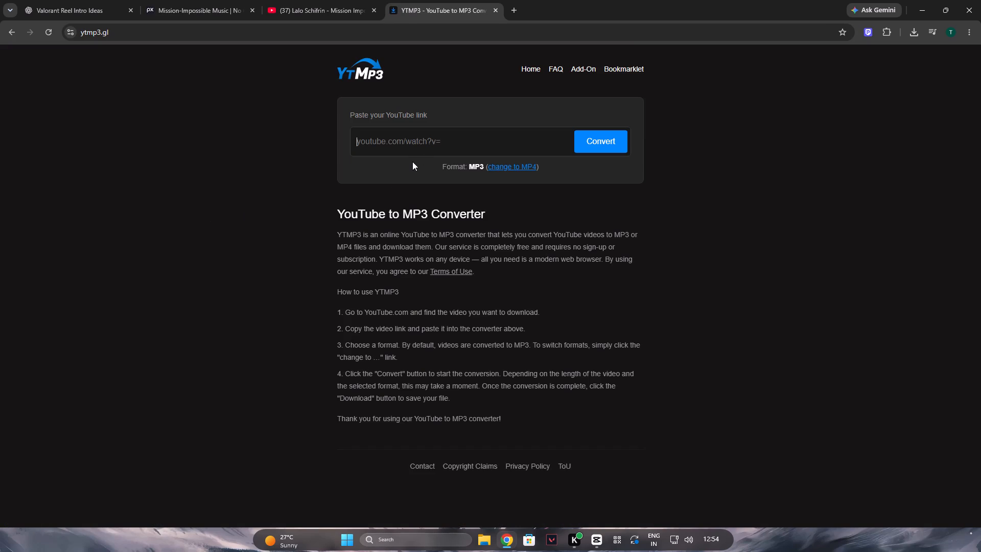
key(ctrl+v)
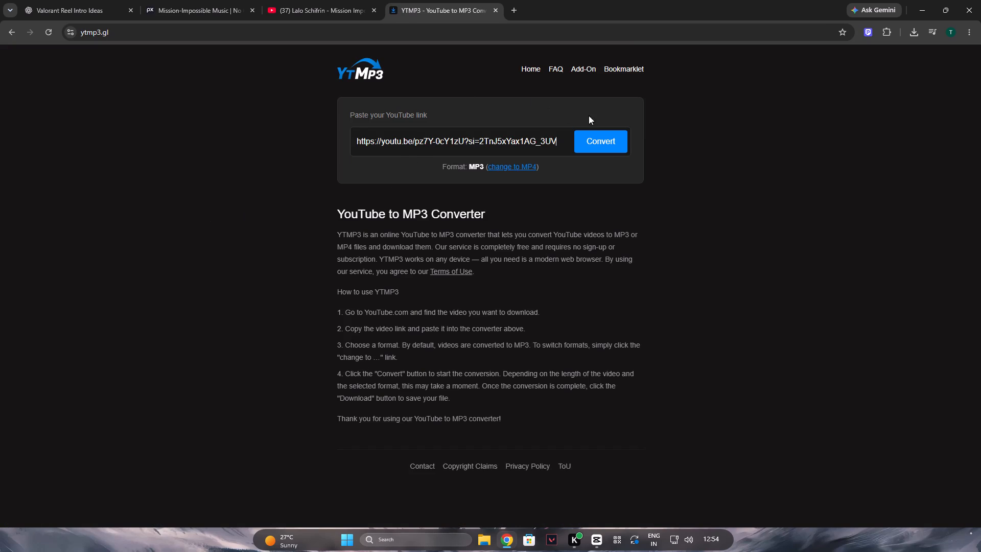
click(603, 147)
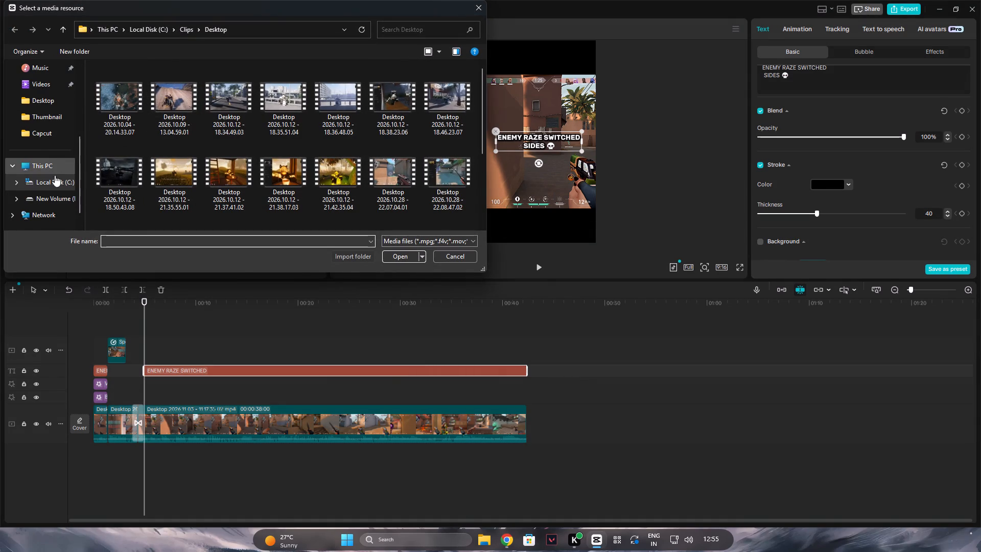
scroll(59, 166, up, 1)
click(44, 73)
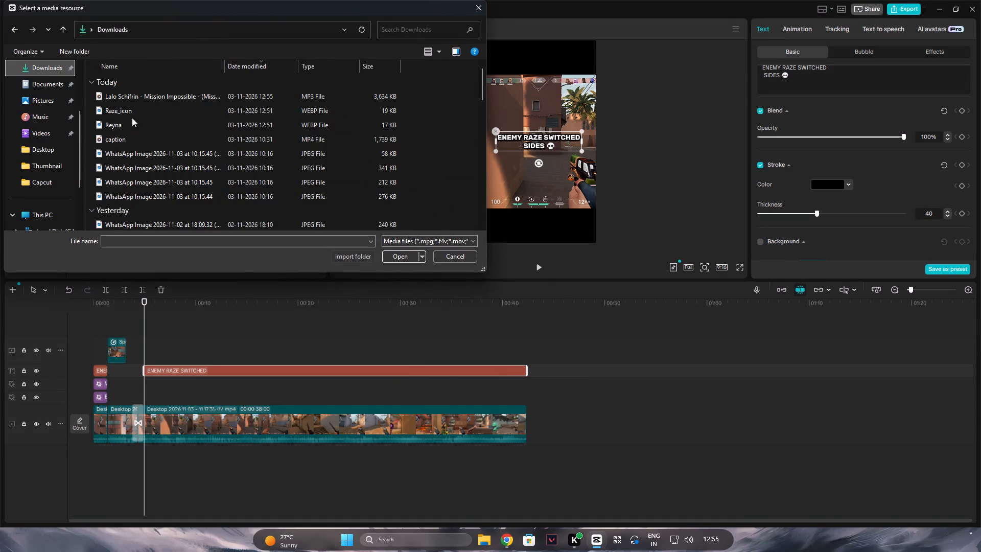
drag(407, 94, 383, 128)
click(396, 255)
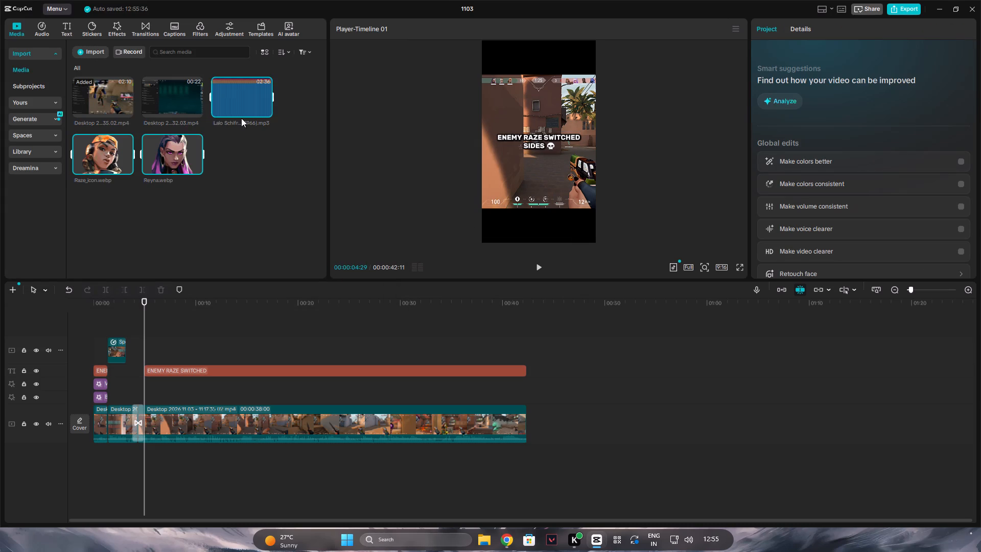
Place the Lalo Schifrin Mission Impossible MP3 on an audio track below the gameplay, starting at about 8 seconds.
drag(240, 108, 199, 205)
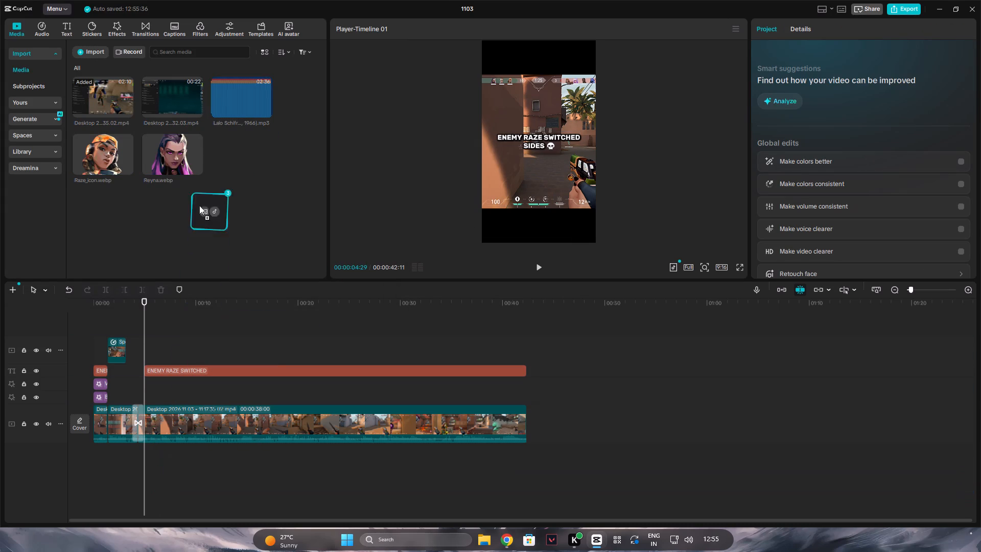
drag(199, 205, 200, 166)
click(245, 104)
drag(238, 98, 231, 293)
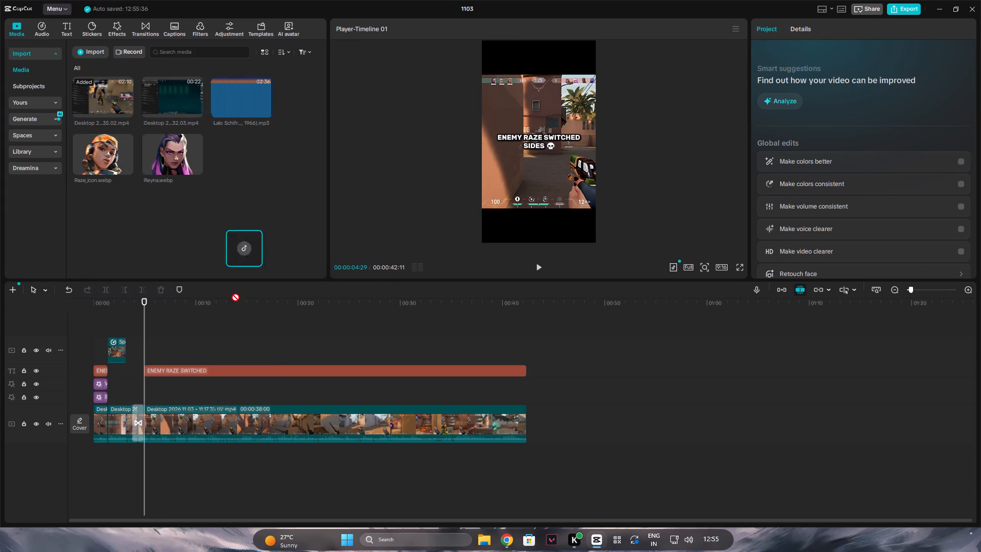
drag(231, 293, 175, 463)
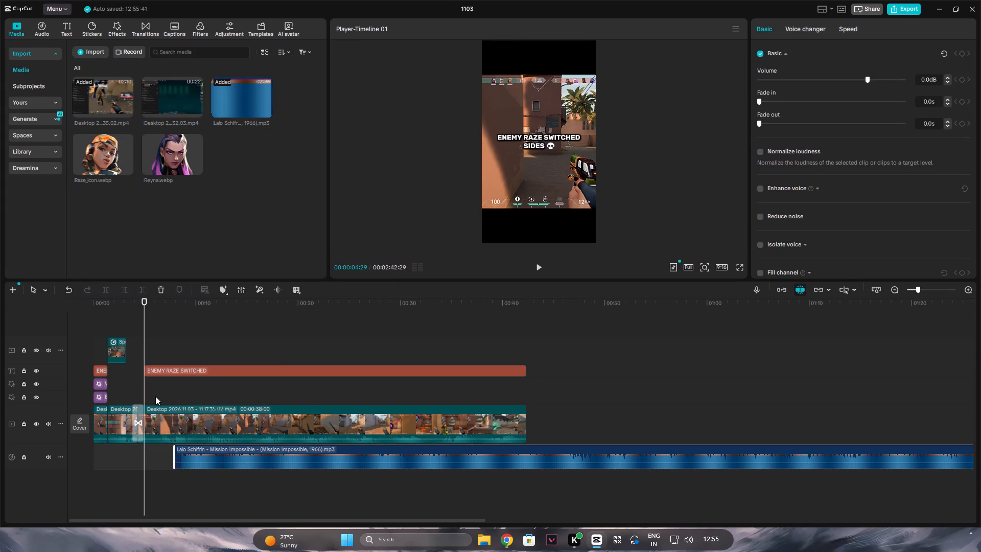
Play the music against the gameplay and lower its volume to -12.8 dB.
key(space)
key(space)
key(space)
click(546, 265)
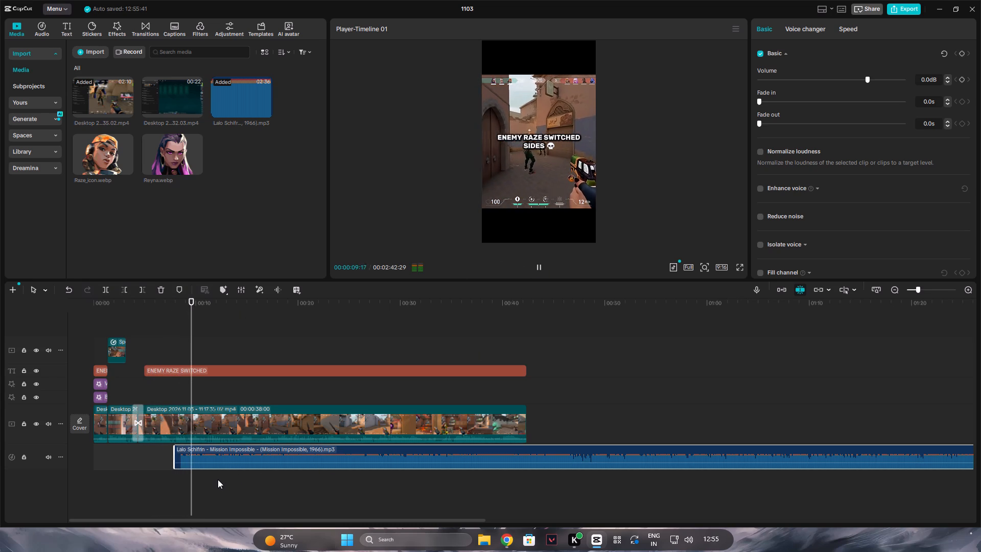
click(853, 77)
drag(836, 78, 832, 78)
click(835, 80)
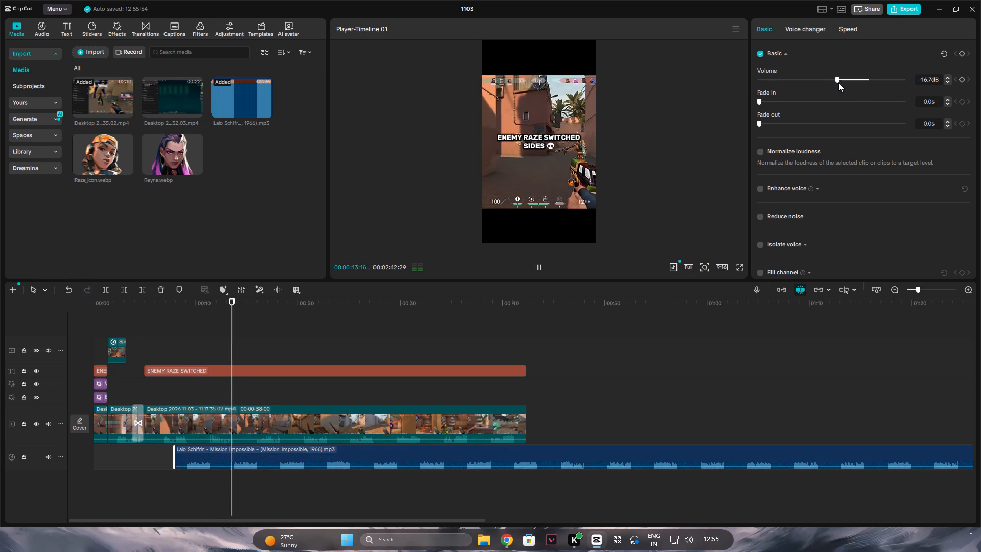
click(838, 83)
click(843, 77)
click(838, 78)
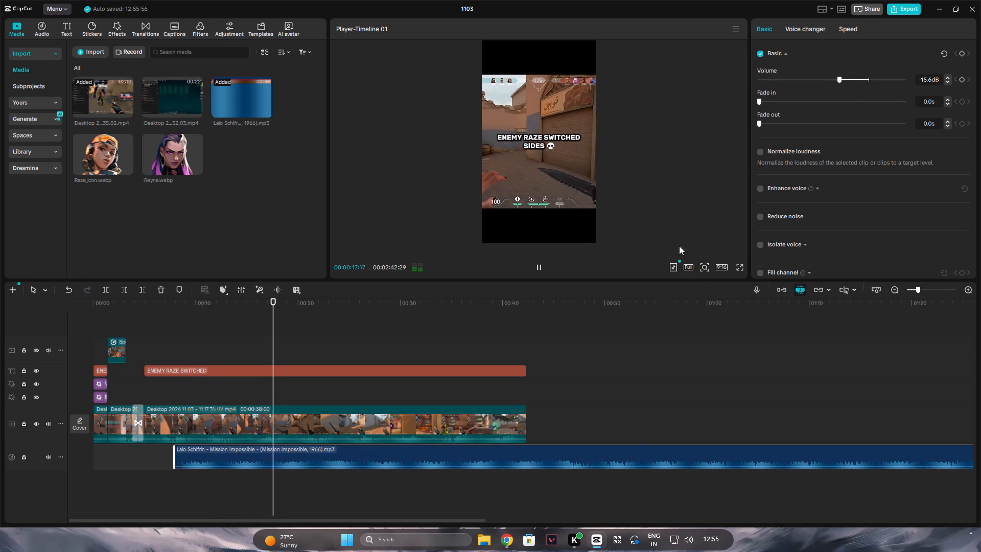
click(843, 80)
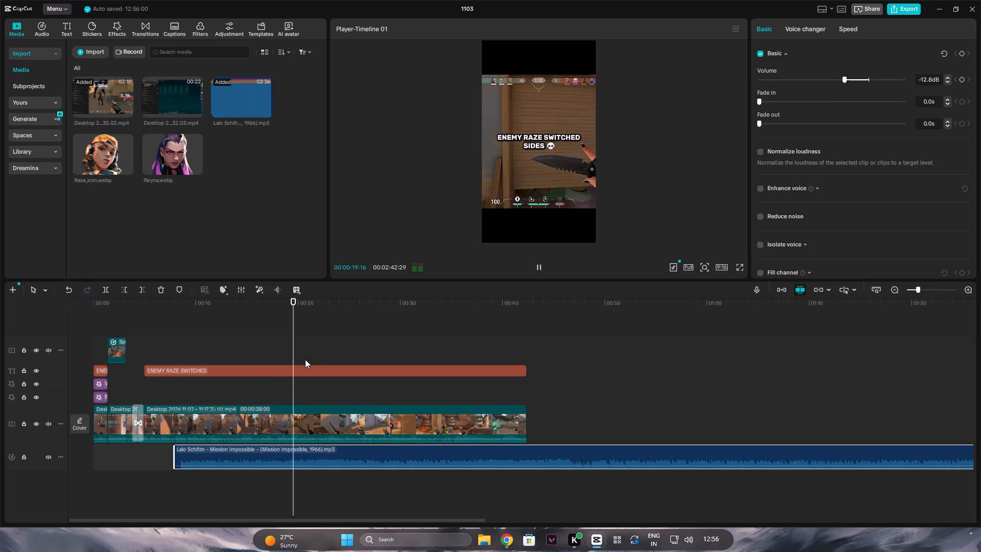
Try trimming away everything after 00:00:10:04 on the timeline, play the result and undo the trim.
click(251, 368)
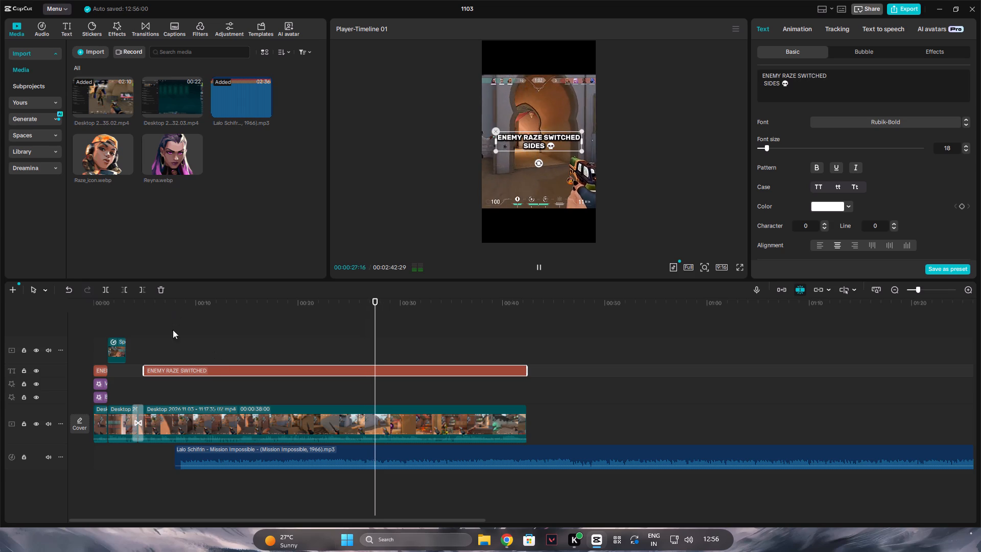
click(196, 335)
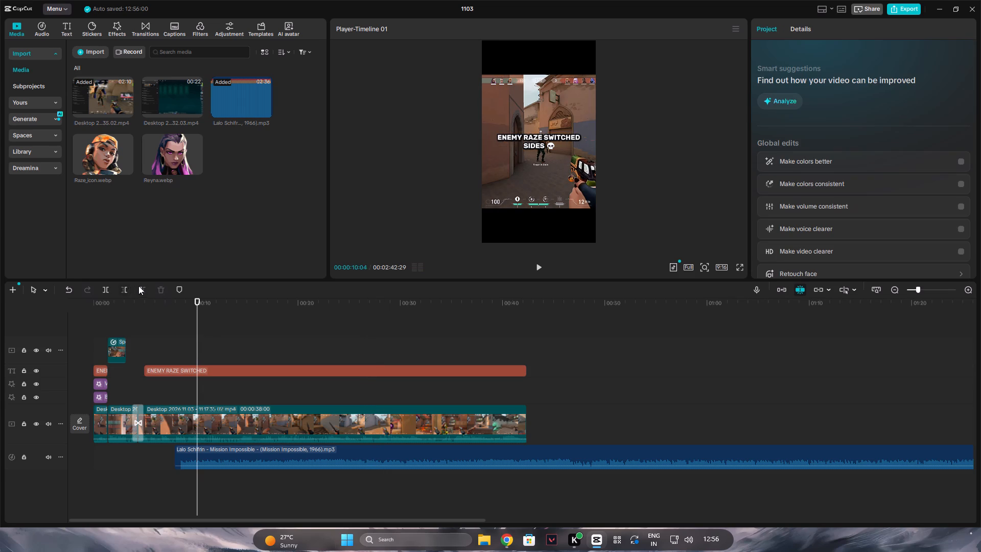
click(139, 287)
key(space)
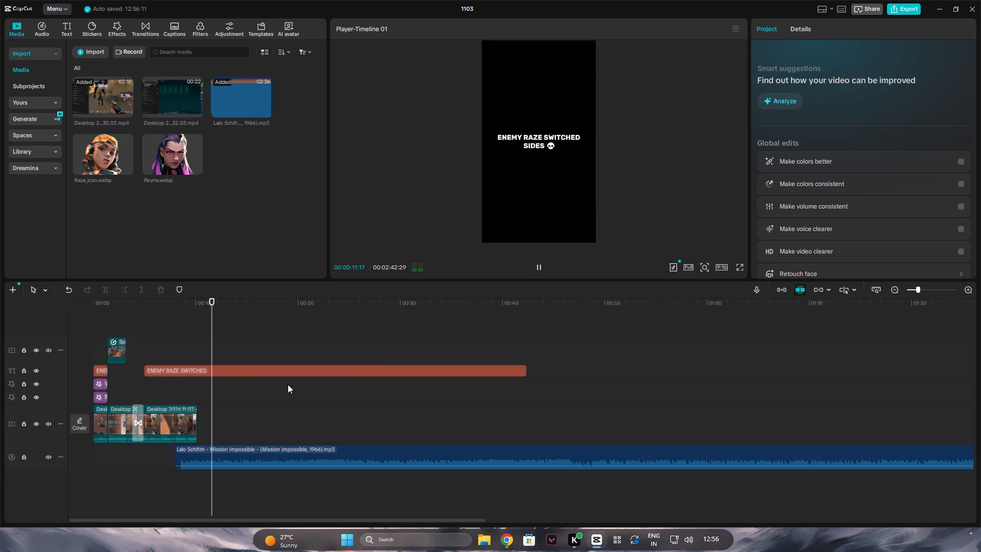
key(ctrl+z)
Trim the end of the long ENEMY RAZE SWITCHED SIDES title to 00:00:12:13.
click(227, 372)
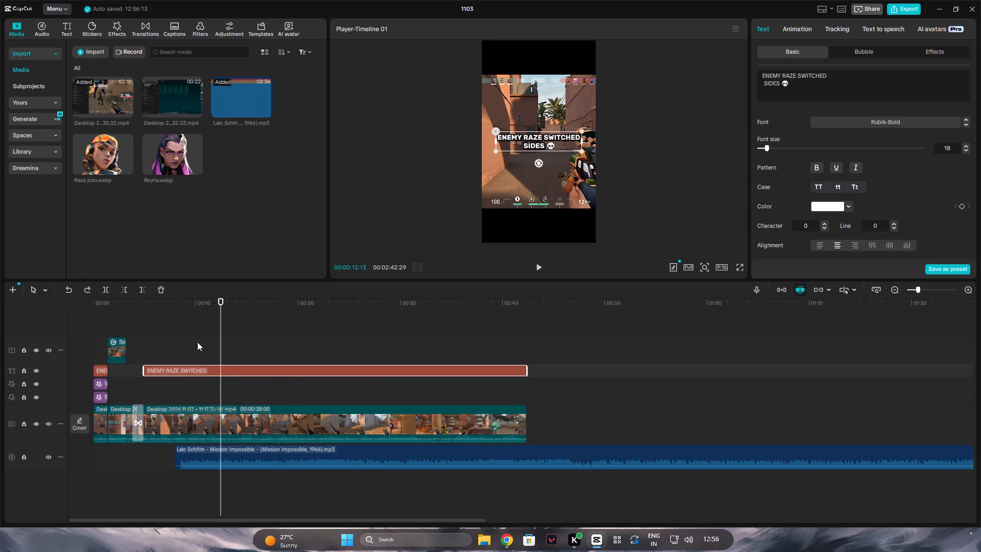
click(138, 285)
Review the gameplay and paste a copy of the ENEMY RAZE SWITCHED SIDES title at 00:00:27:13.
key(space)
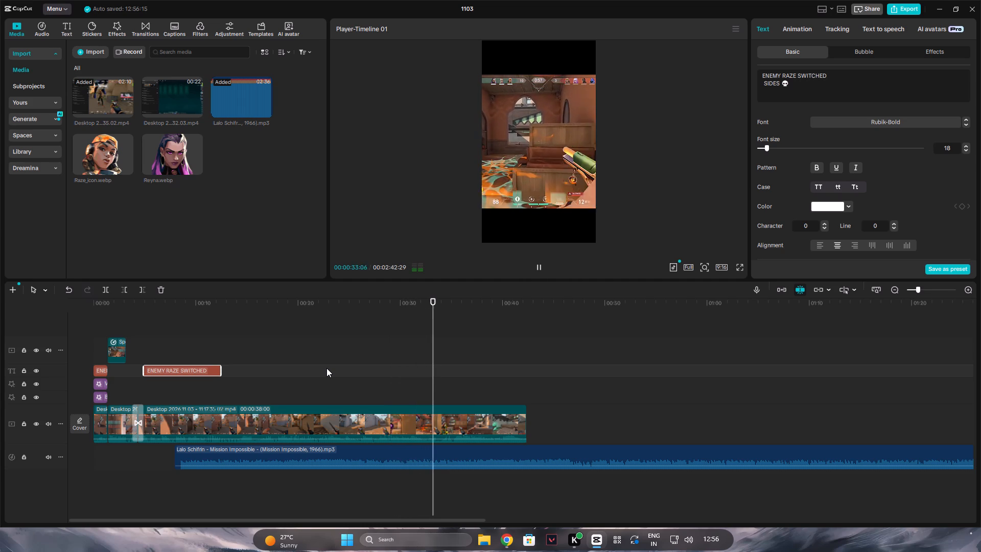
key(space)
click(335, 393)
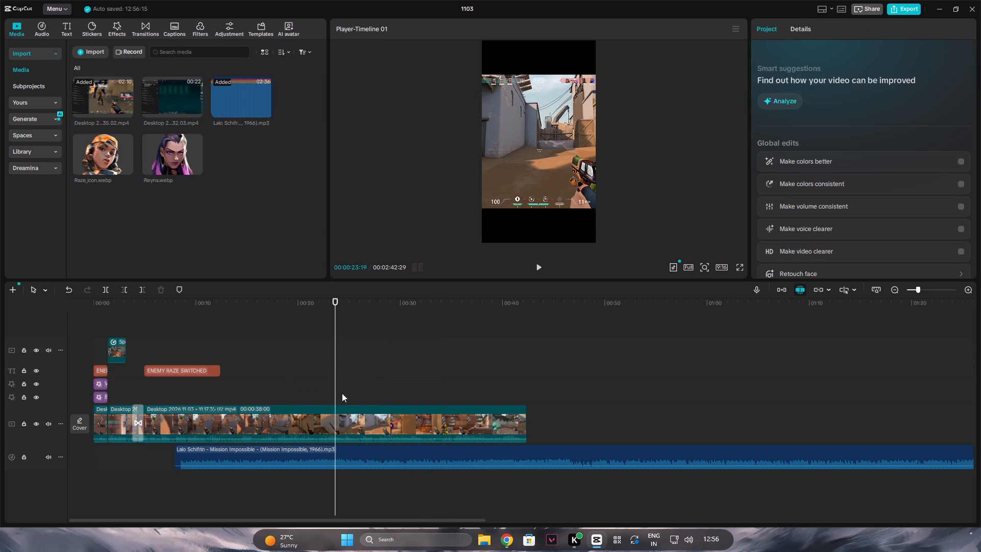
key(space)
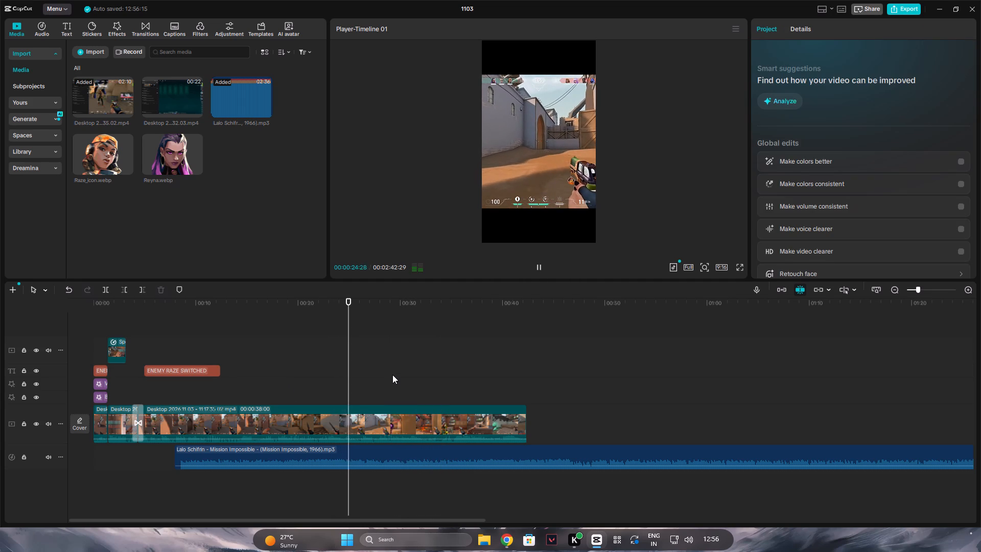
drag(358, 393, 369, 394)
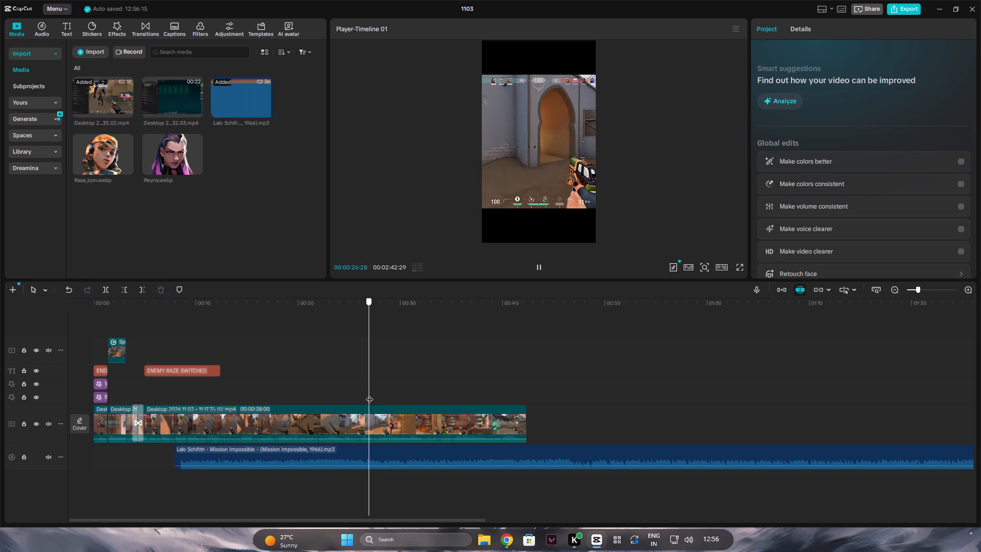
drag(369, 394, 375, 394)
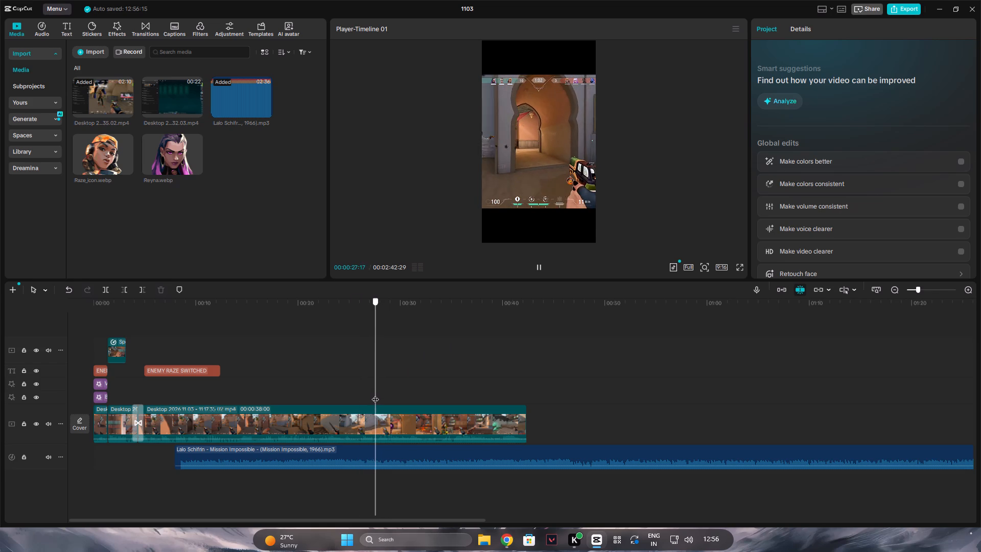
drag(375, 394, 374, 395)
click(199, 366)
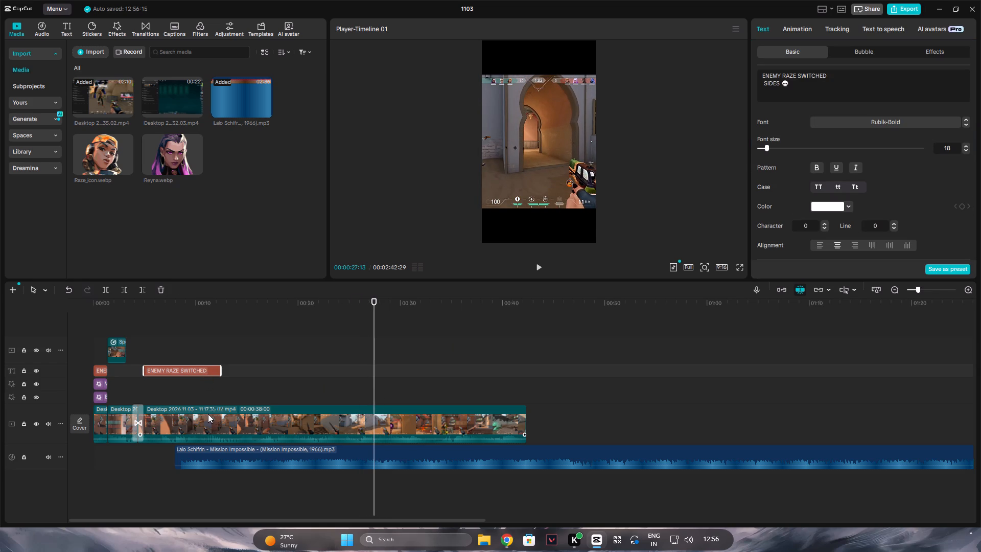
key(ctrl+c)
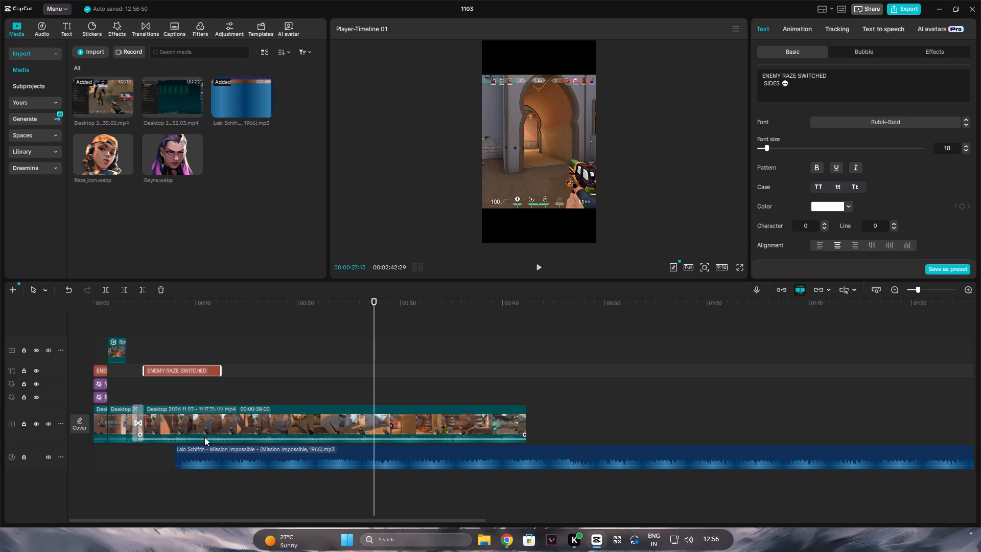
key(ctrl+v)
Replace the text of the title pasted at 00:00:27:13 with "*ENEMY RAZE NADE".
click(808, 88)
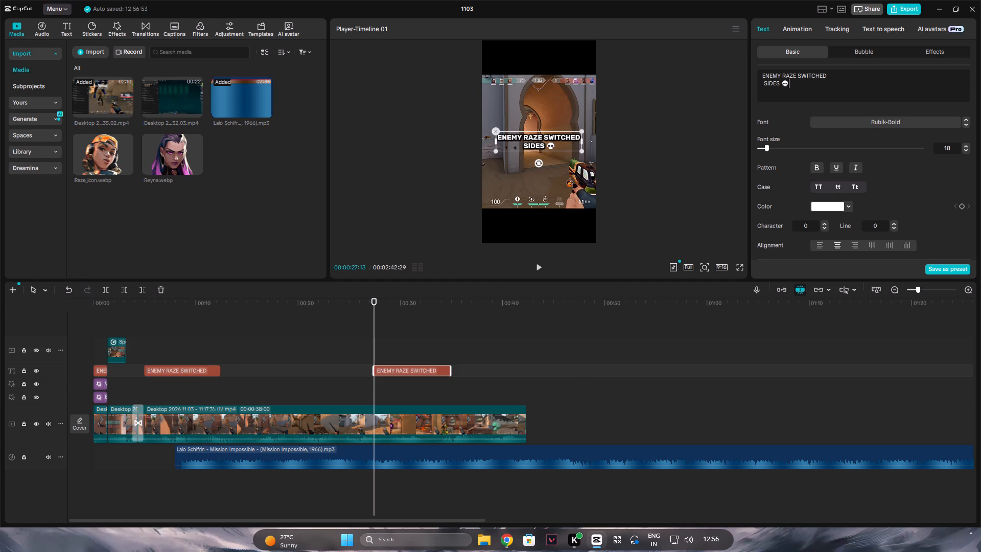
key(BackSpace)
key(BackSpace)
key(BackSpace)
key(BackSpace)
key(BackSpace)
key(BackSpace)
key(BackSpace)
key(BackSpace)
key(BackSpace)
key(BackSpace)
key(BackSpace)
key(BackSpace)
key(BackSpace)
key(BackSpace)
key(BackSpace)
key(BackSpace)
key(BackSpace)
key(BackSpace)
key(BackSpace)
key(BackSpace)
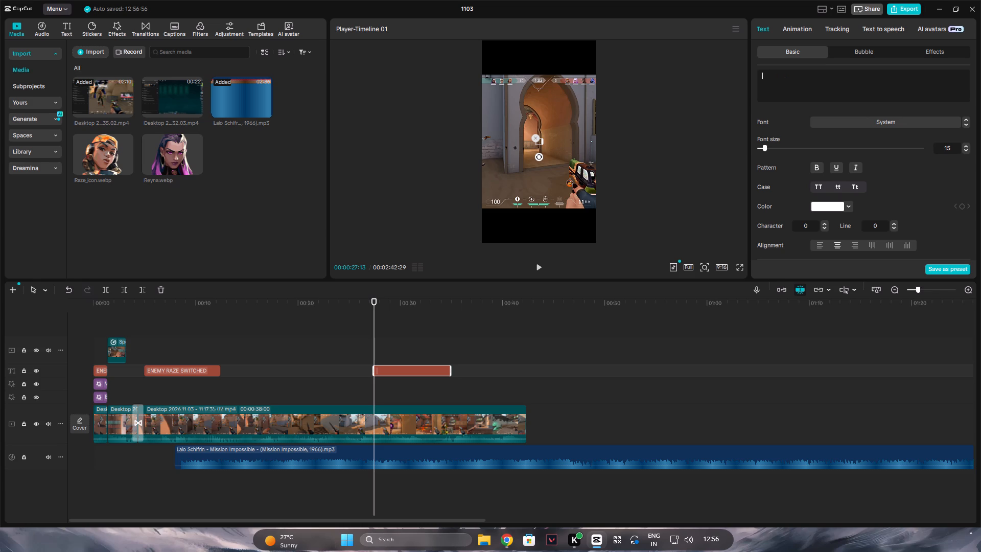
key(shift+asterisk)
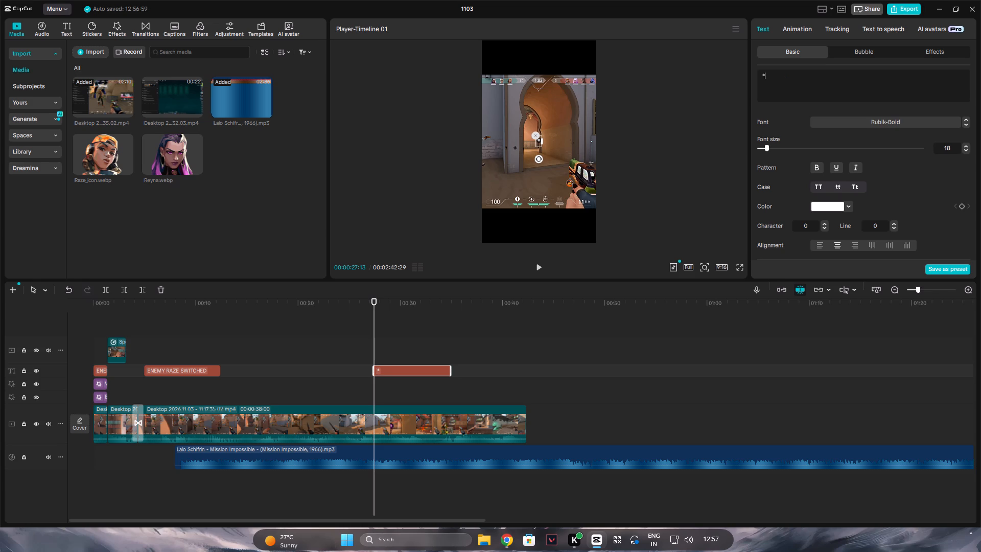
text(Enem)
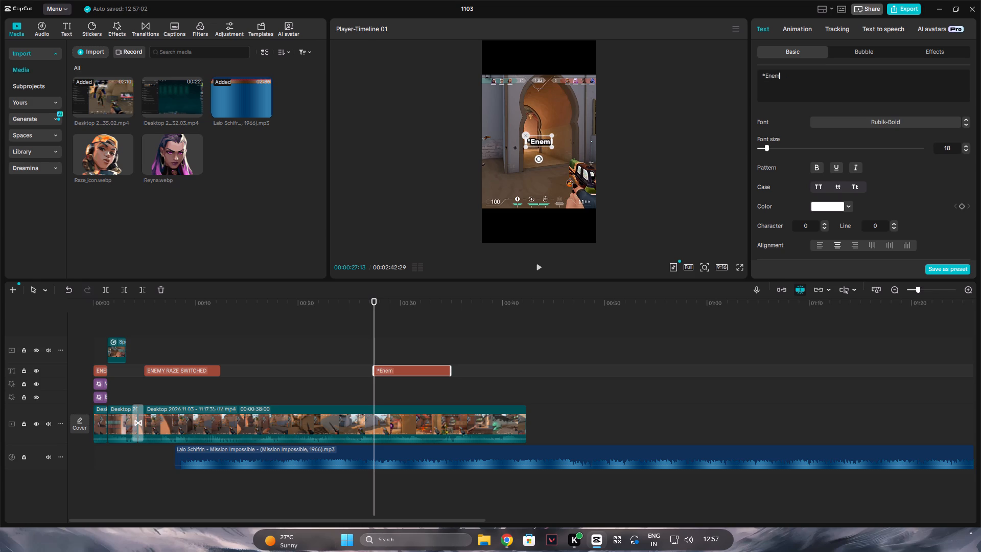
key(y)
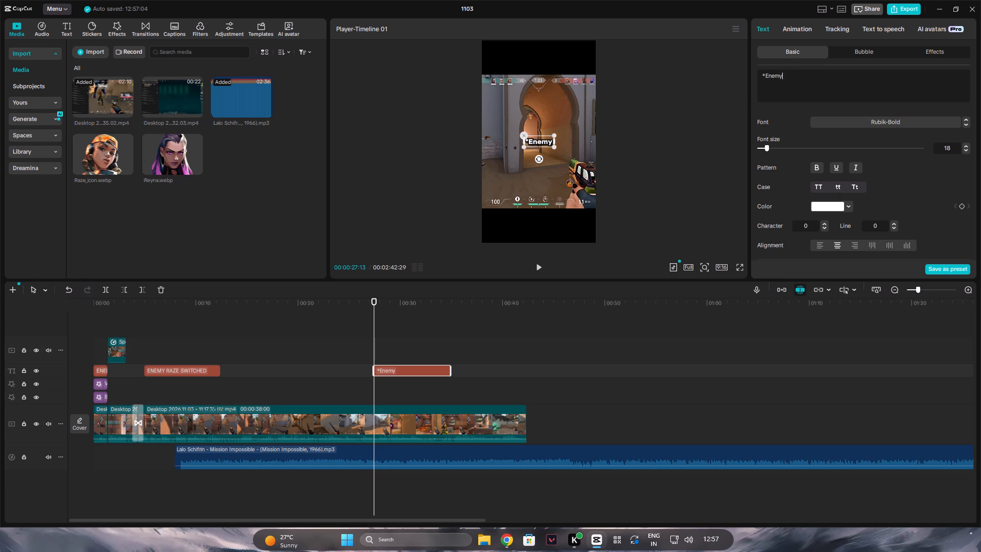
key(BackSpace)
key(BackSpace)
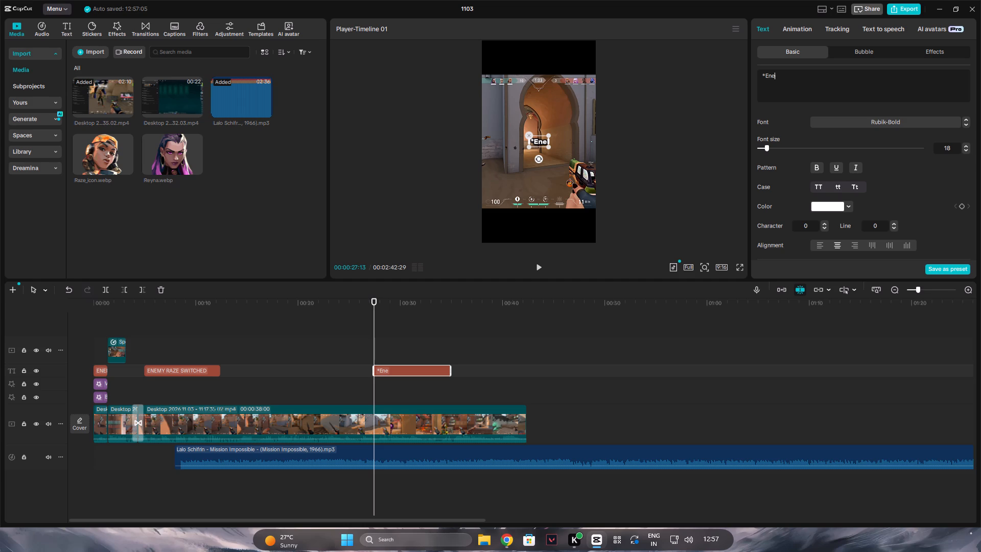
key(BackSpace)
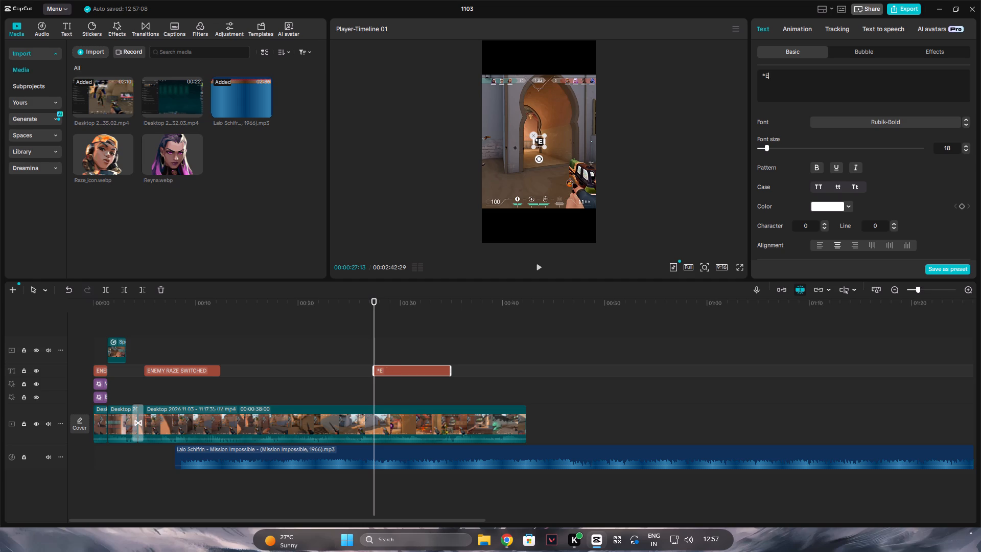
text(NEMY)
key(space)
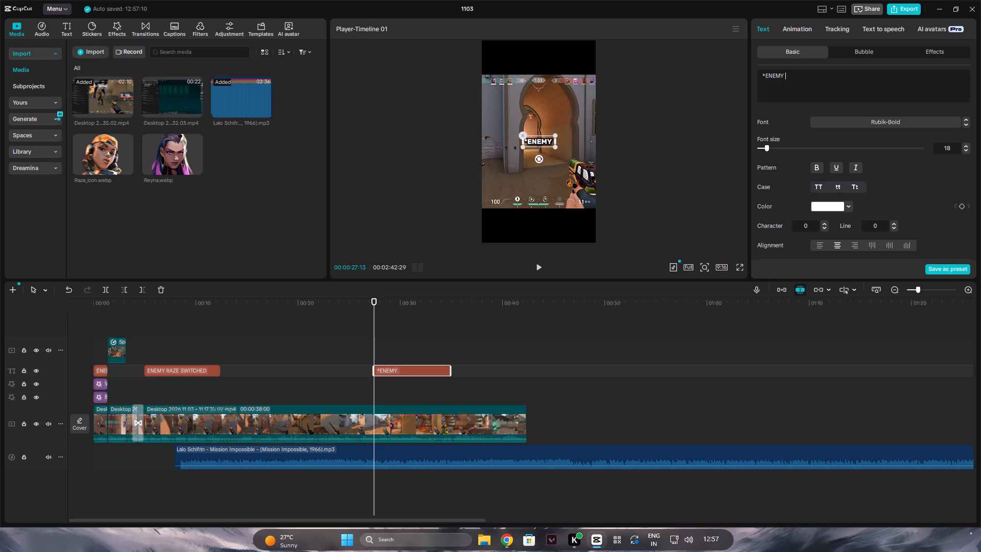
text(RAZE)
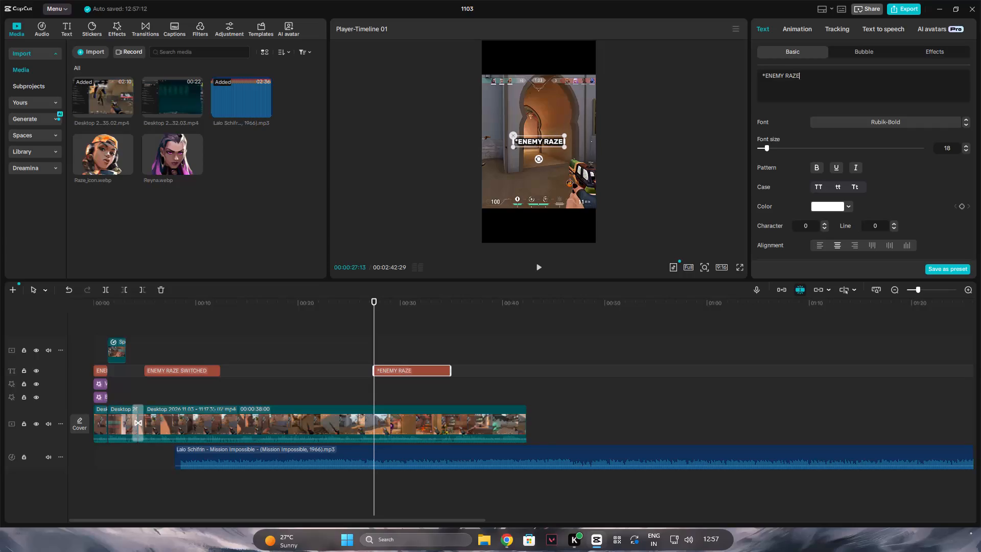
key(space)
text(NADE)
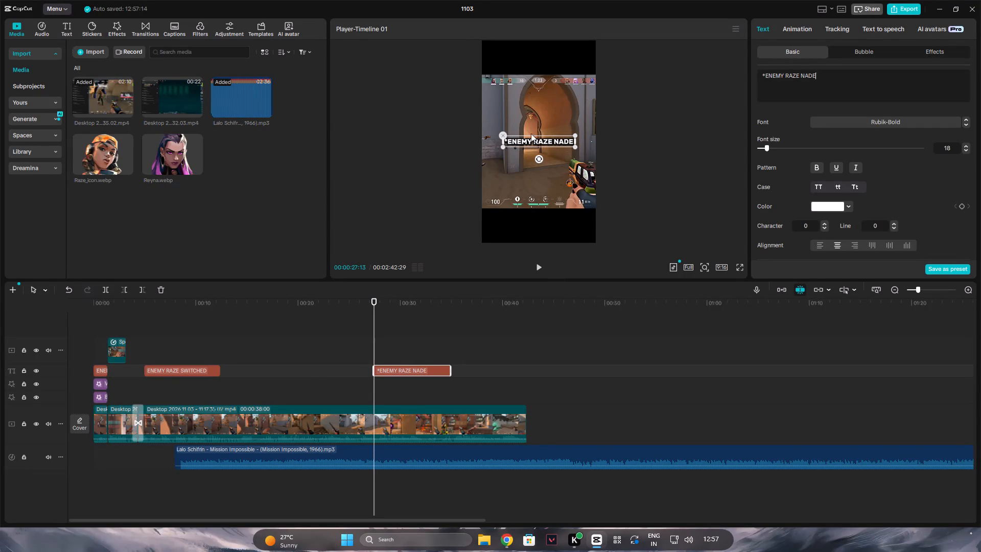
Move the *ENEMY RAZE NADE caption up to the upper part of the gameplay image, keeping it horizontally centred.
drag(539, 139, 538, 92)
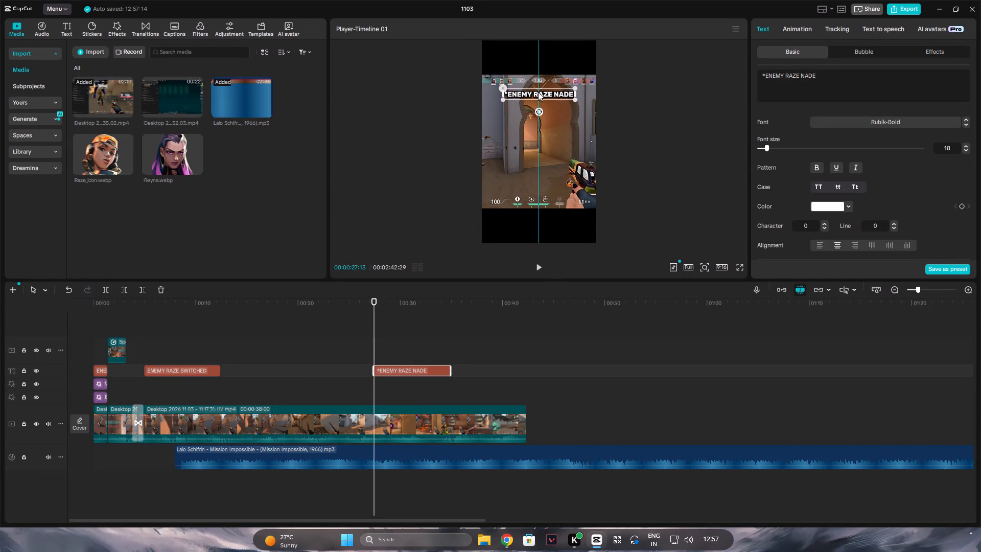
drag(538, 92, 538, 94)
Play the gameplay under the *ENEMY RAZE NADE caption and trim the caption's end to 00:00:28:29.
key(space)
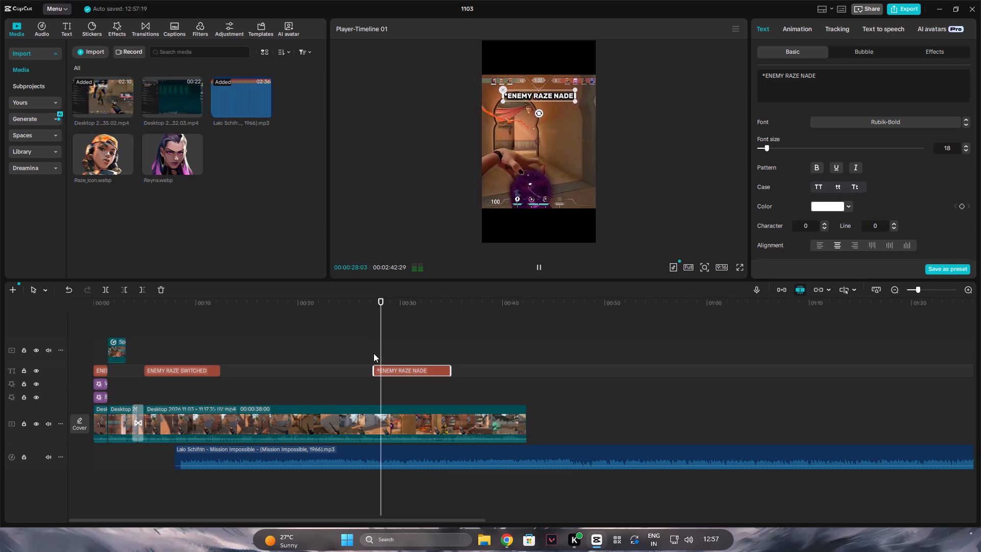
key(space)
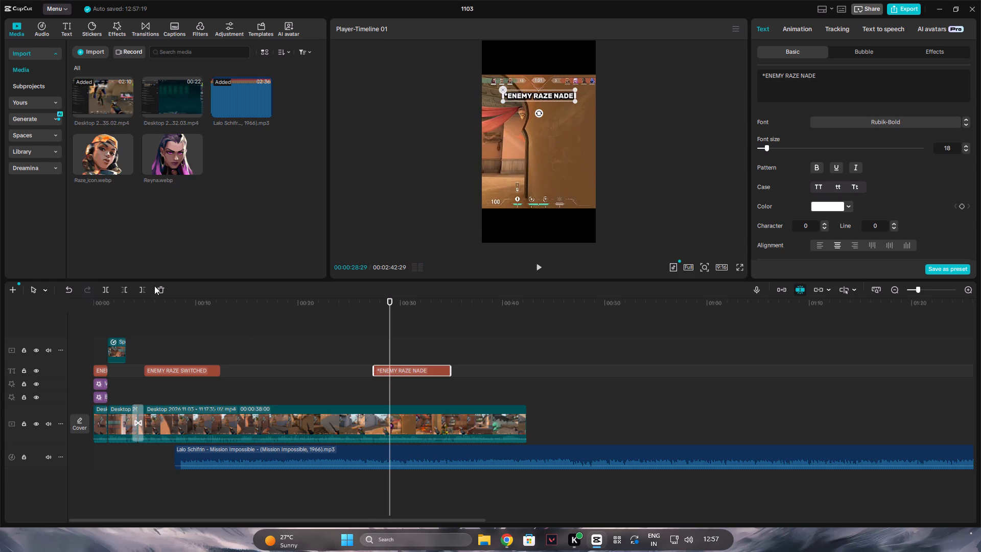
click(142, 288)
Play the remaining gameplay, rewatch the transition near the beginning, and review playback from 00:00:01:12 in full screen.
key(space)
click(352, 353)
key(space)
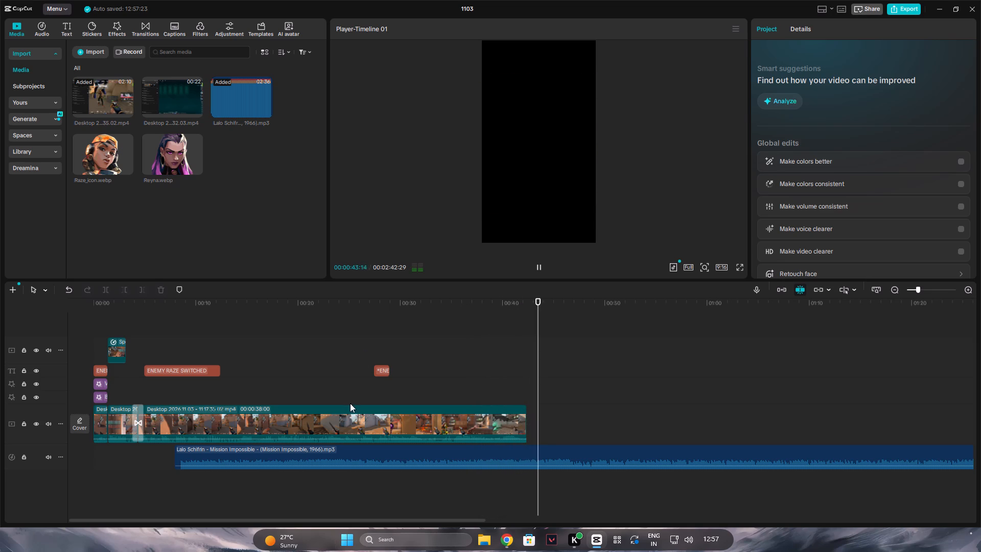
key(space)
click(145, 394)
drag(144, 394, 137, 399)
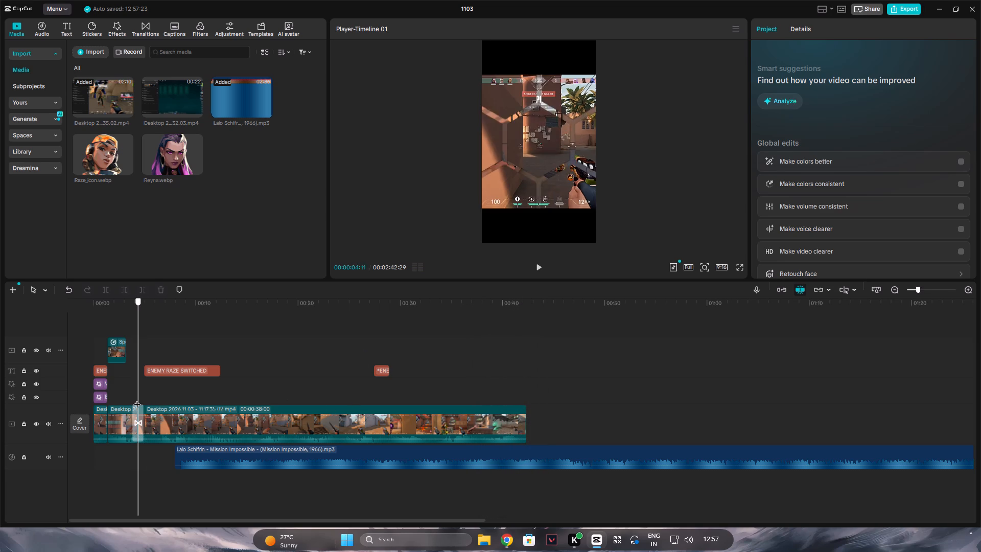
drag(137, 399, 107, 411)
key(space)
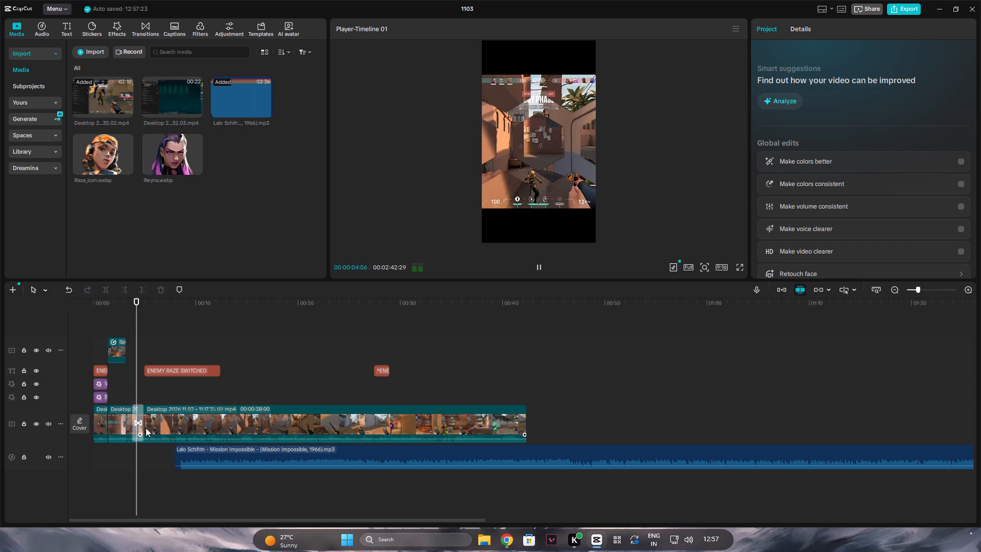
key(space)
click(116, 392)
drag(116, 392, 107, 399)
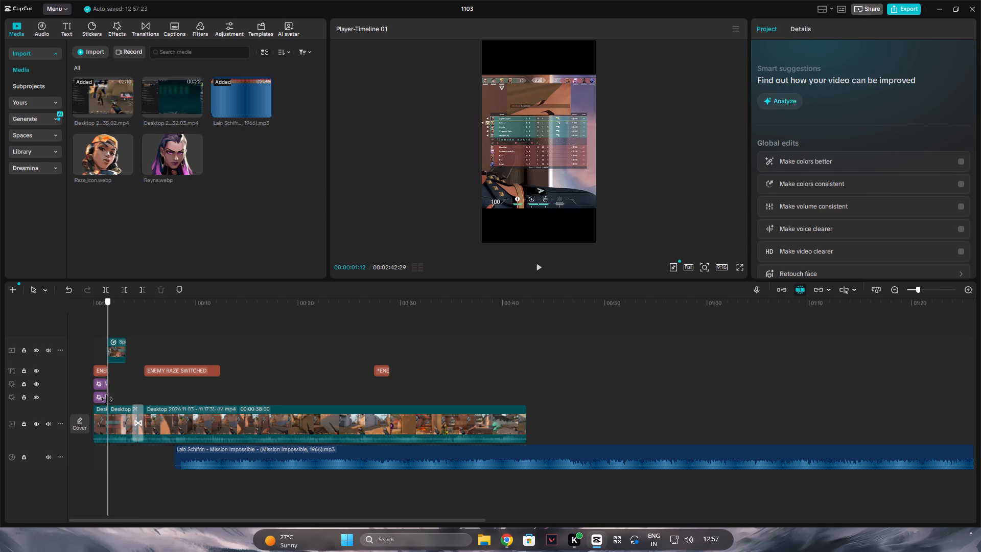
drag(107, 399, 107, 399)
key(space)
click(734, 263)
click(736, 264)
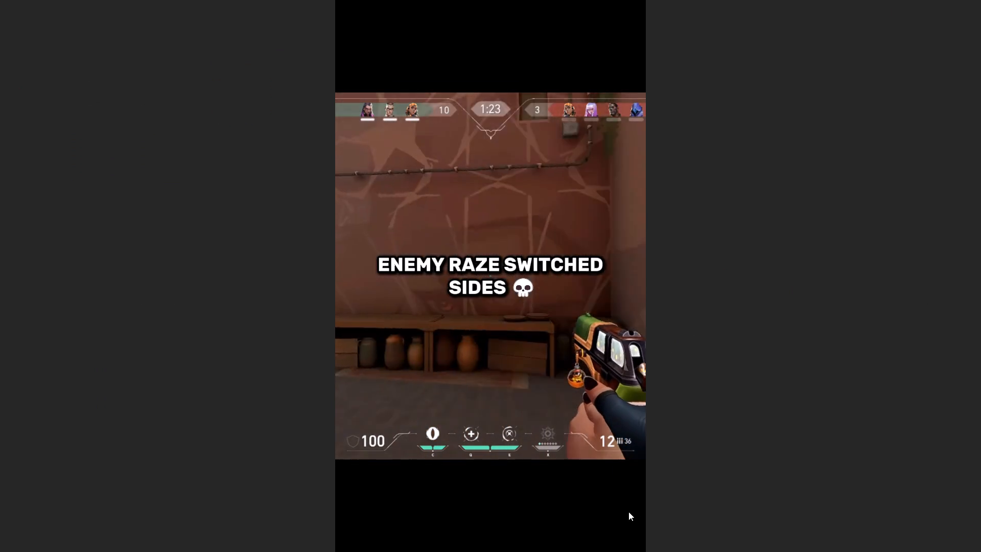
click(629, 512)
click(627, 500)
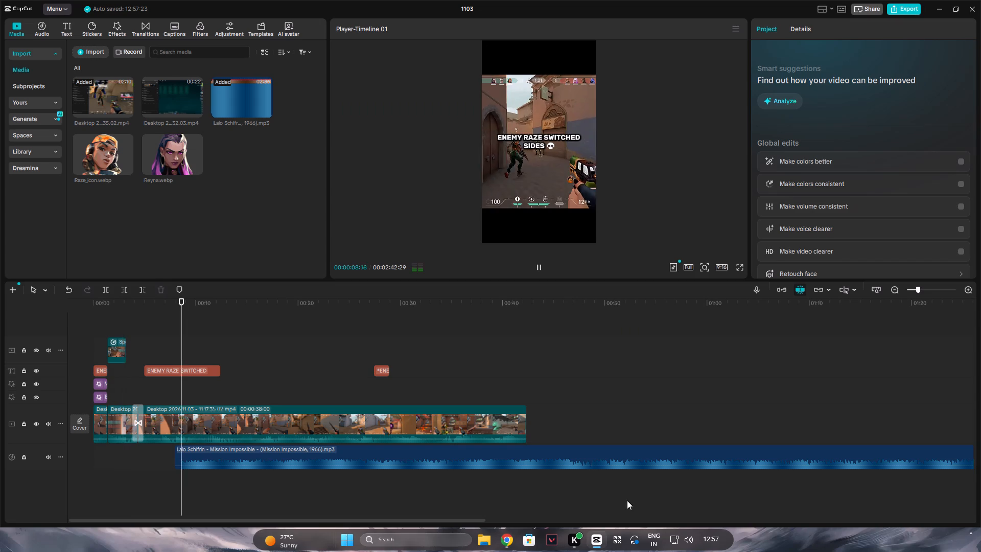
Delete the long ENEMY RAZE SWITCHED SIDES title over the main gameplay clip, keeping the short opening title.
key(space)
click(168, 373)
click(157, 294)
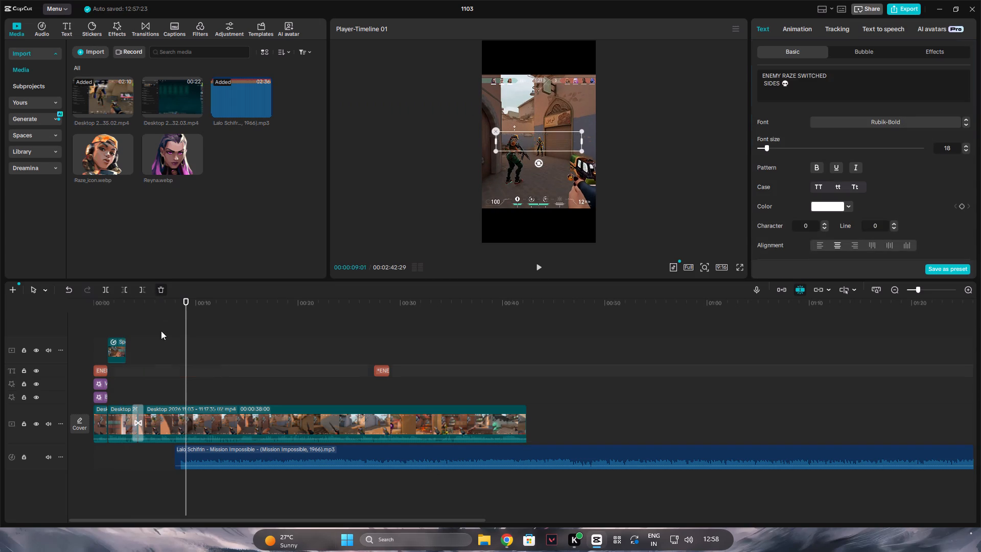
Watch the edit in full screen from 00:00:03:23 through to the end of the gameplay.
click(130, 384)
click(742, 266)
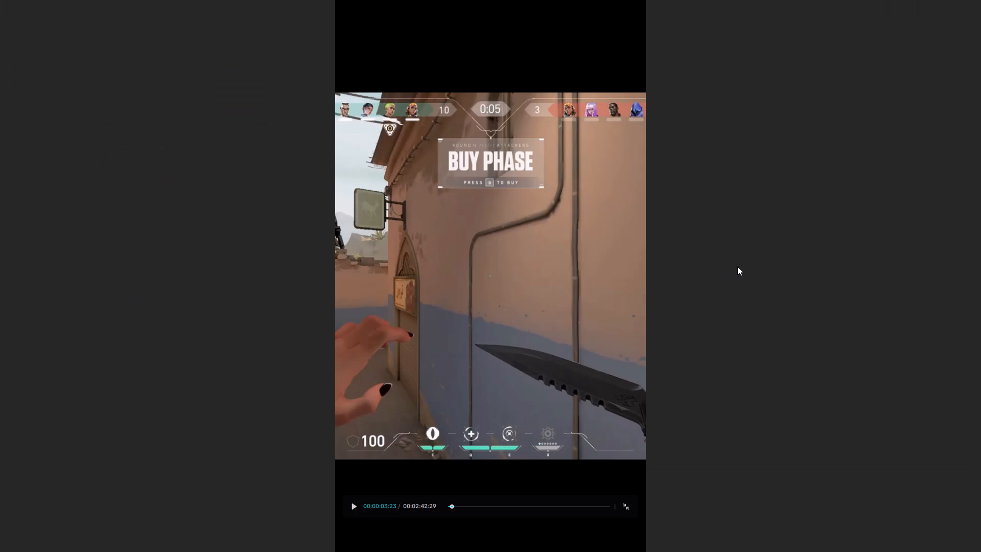
key(space)
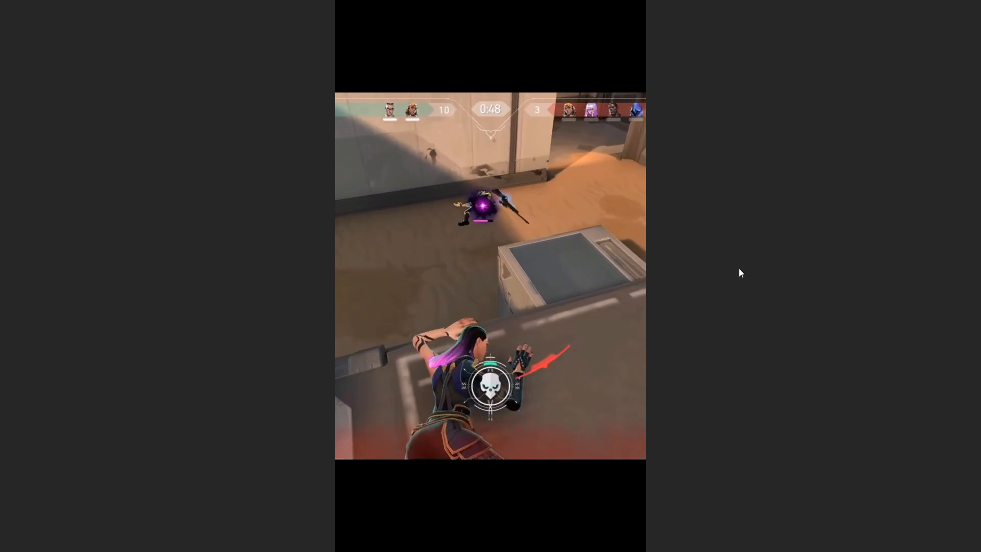
drag(720, 421, 712, 426)
click(624, 507)
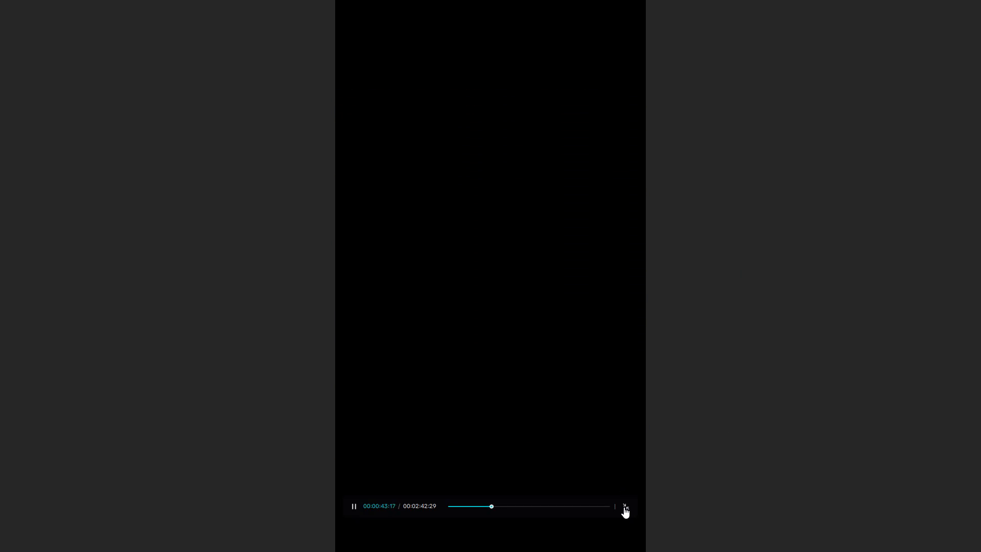
Add the 00:22 desktop recording from the imported media to the main track after the gameplay's end.
drag(548, 398, 526, 404)
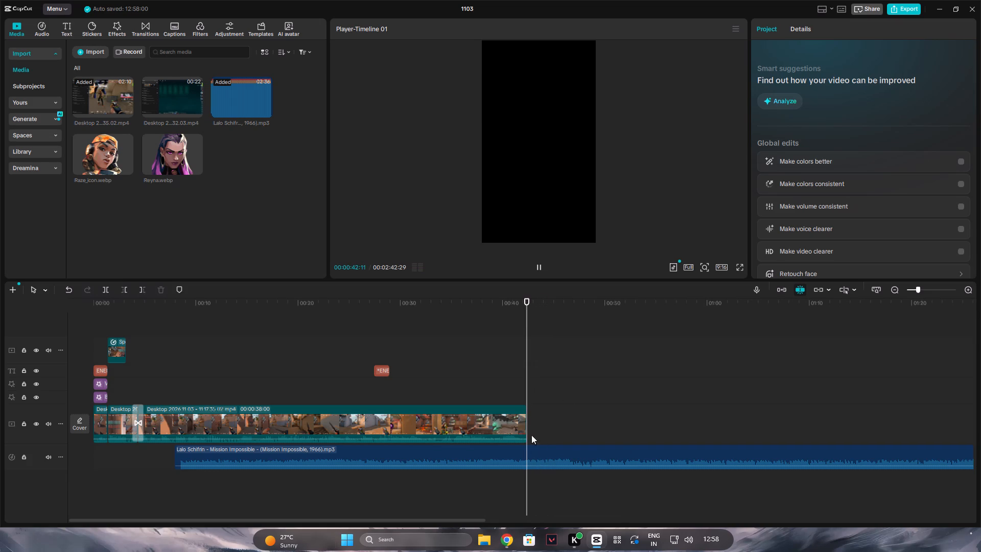
click(534, 448)
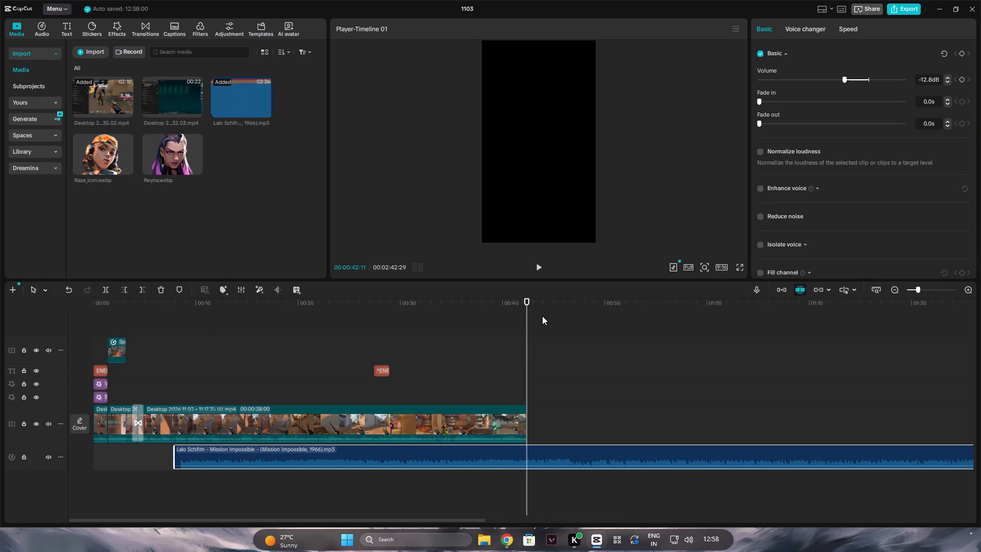
drag(180, 104, 220, 152)
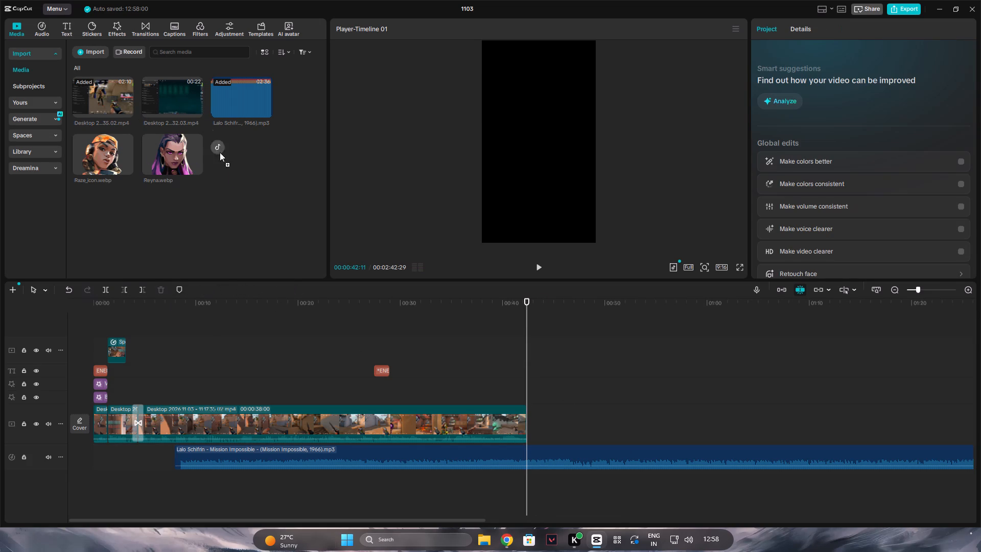
drag(220, 152, 536, 413)
Trim the added recording's start at 00:00:57:03, on the match scoreboard, and move the clip against the gameplay's end.
click(573, 390)
drag(573, 389, 573, 389)
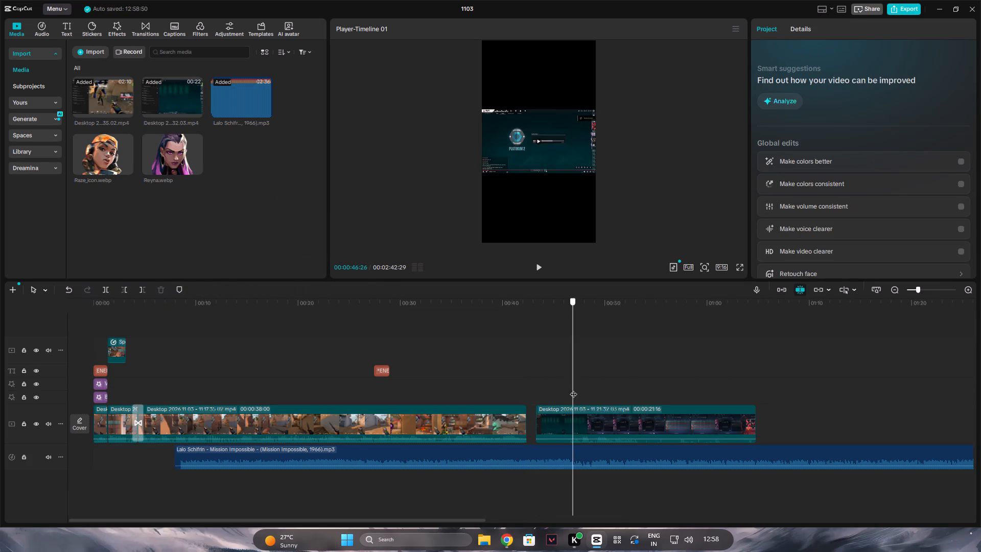
drag(573, 389, 678, 391)
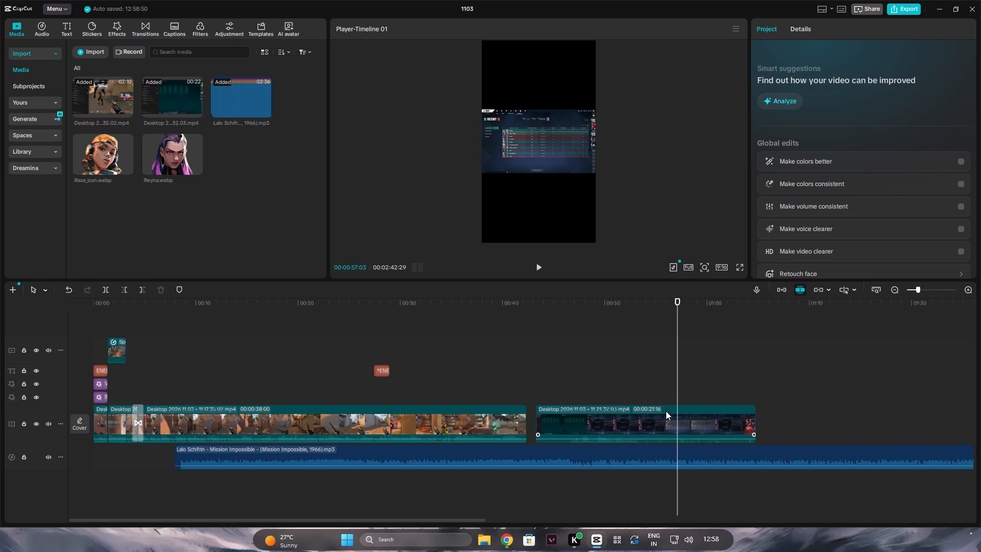
click(665, 415)
click(127, 289)
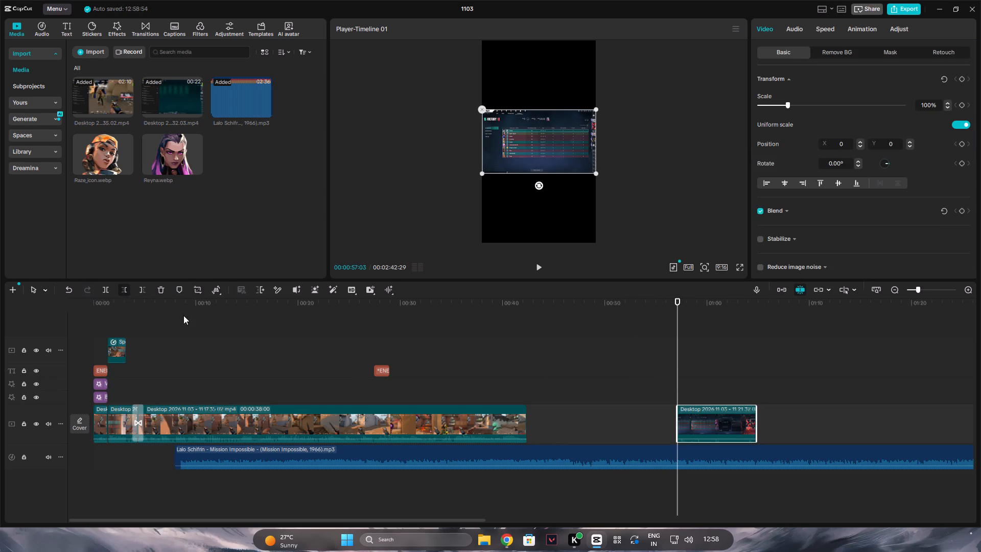
drag(714, 413, 564, 415)
Play the scoreboard clip and trim its end to 00:00:45:10.
click(538, 389)
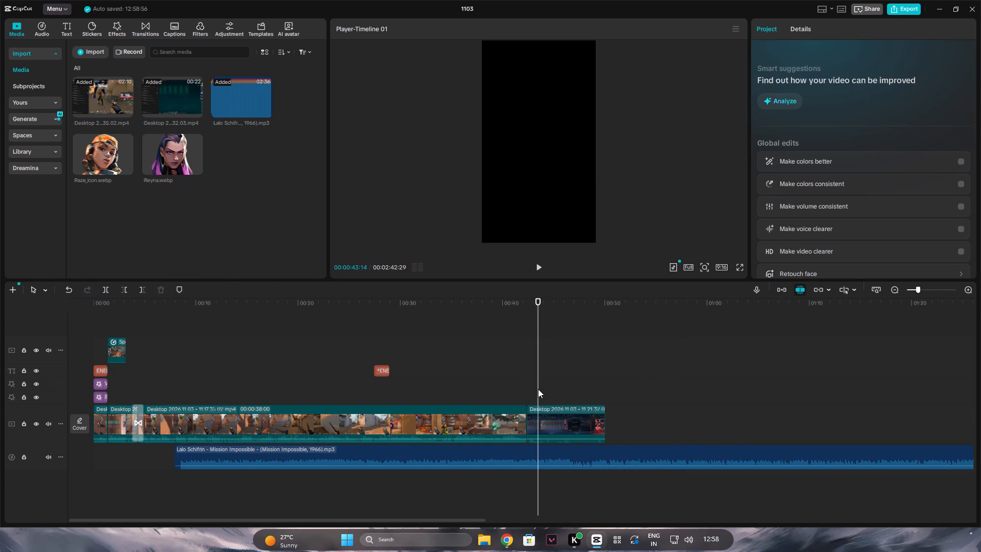
drag(538, 389, 524, 387)
key(space)
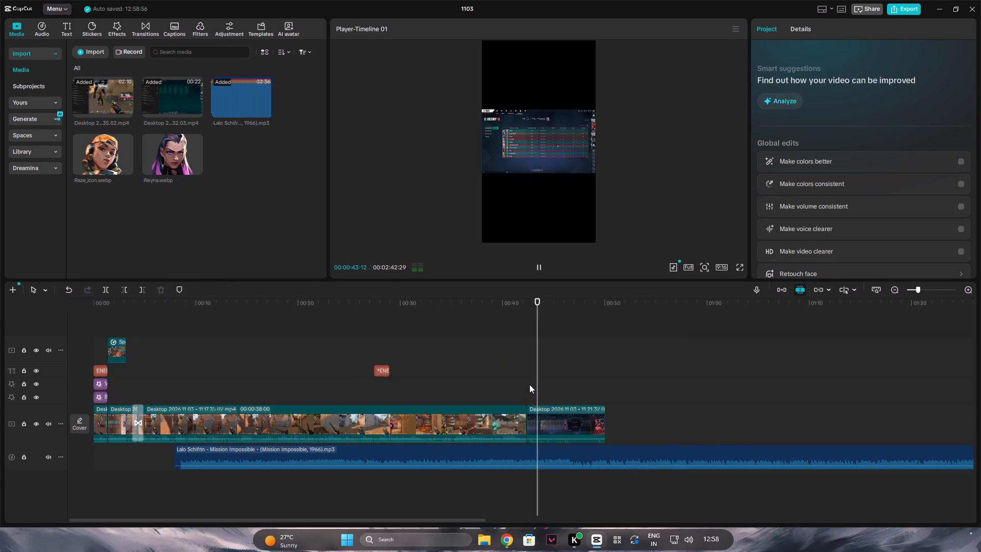
key(space)
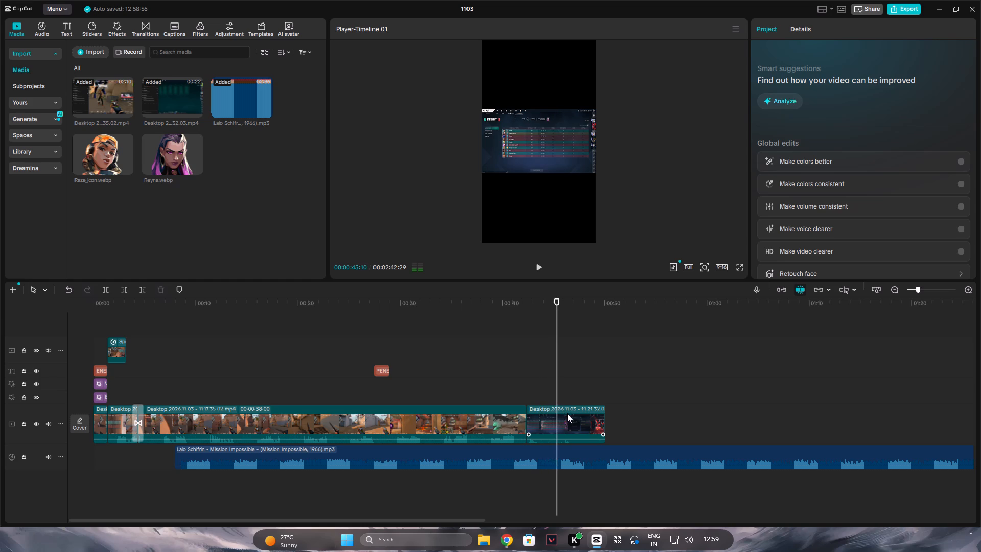
click(551, 422)
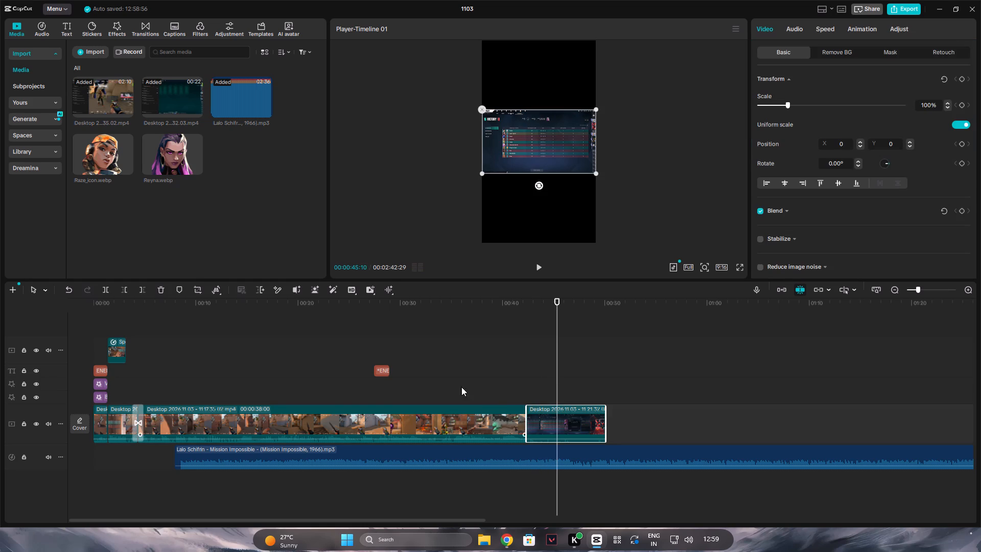
click(141, 292)
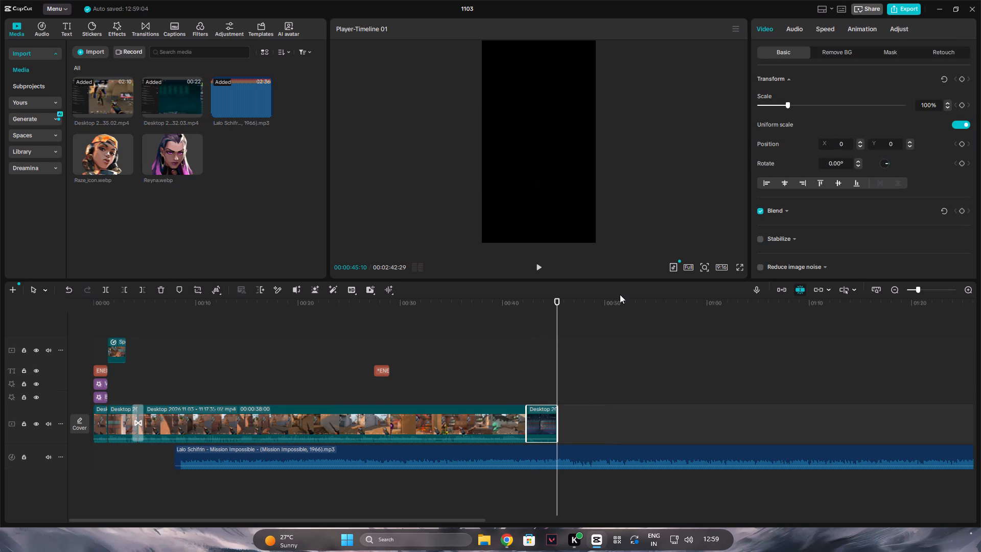
View the scoreboard clip's opening frame at 00:00:42:11 in full screen.
double_click(527, 389)
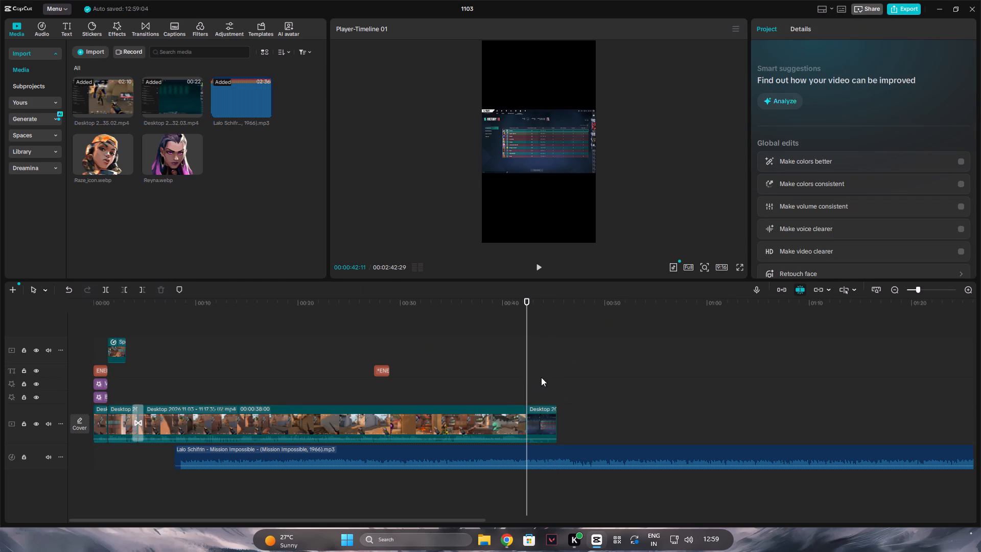
click(544, 429)
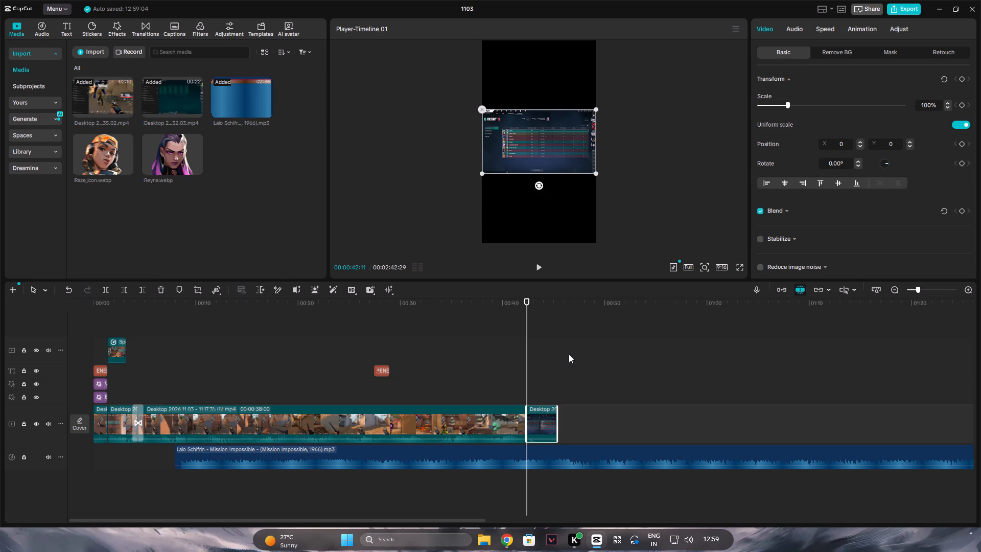
click(745, 264)
click(737, 265)
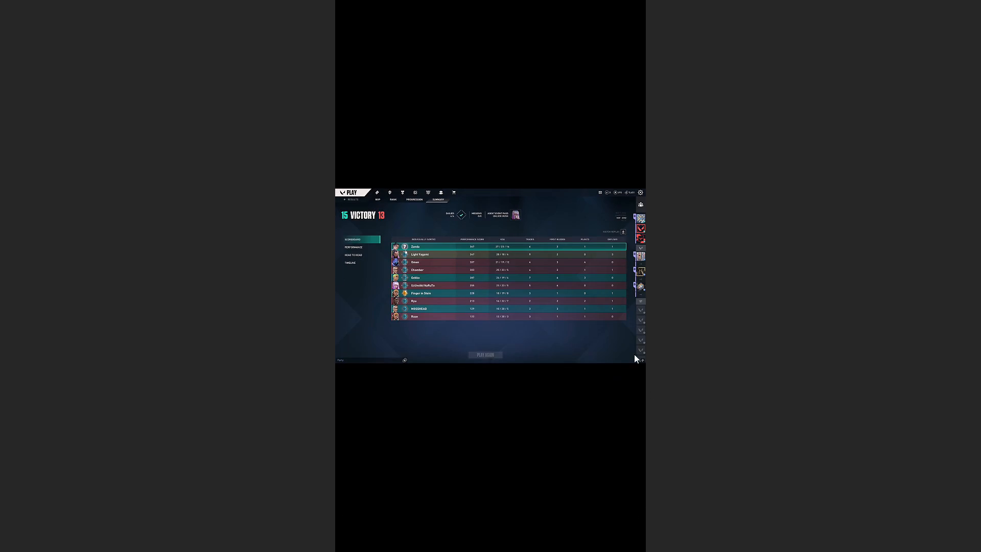
click(627, 471)
click(625, 507)
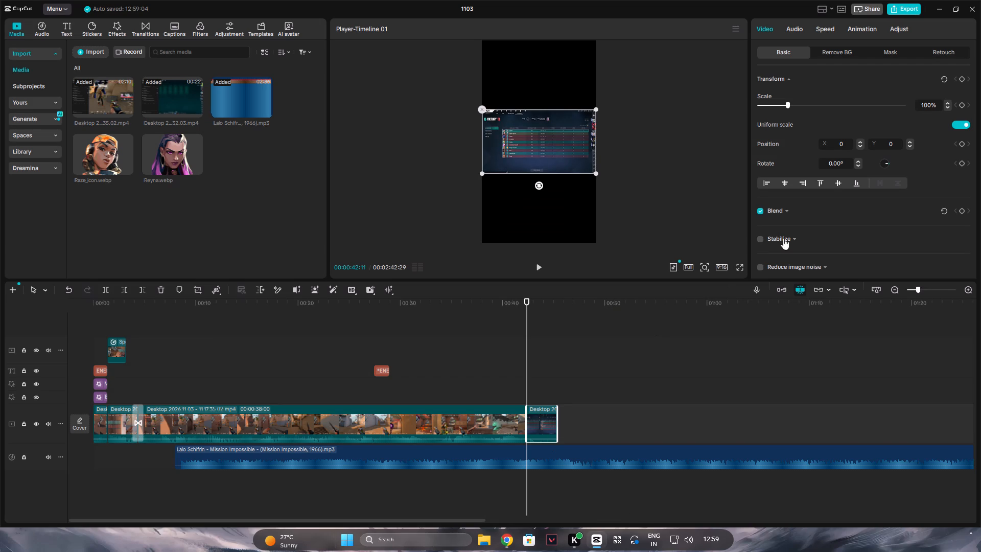
Copy the "*ENEMY RAZE NADE" caption to the start of the scoreboard clip at 00:00:42:11.
click(384, 374)
key(ctrl+c)
key(ctrl+v)
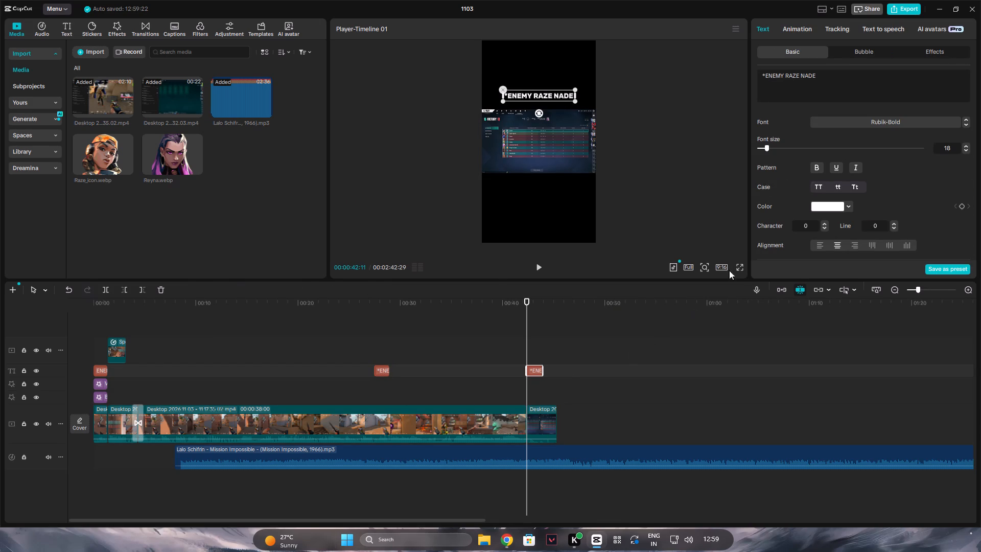
Change the copied caption's text to "*WE ENDED UP OVERTIME".
click(831, 83)
key(BackSpace)
key(BackSpace)
key(BackSpace)
key(BackSpace)
key(BackSpace)
key(BackSpace)
key(BackSpace)
key(BackSpace)
key(BackSpace)
key(BackSpace)
key(BackSpace)
key(BackSpace)
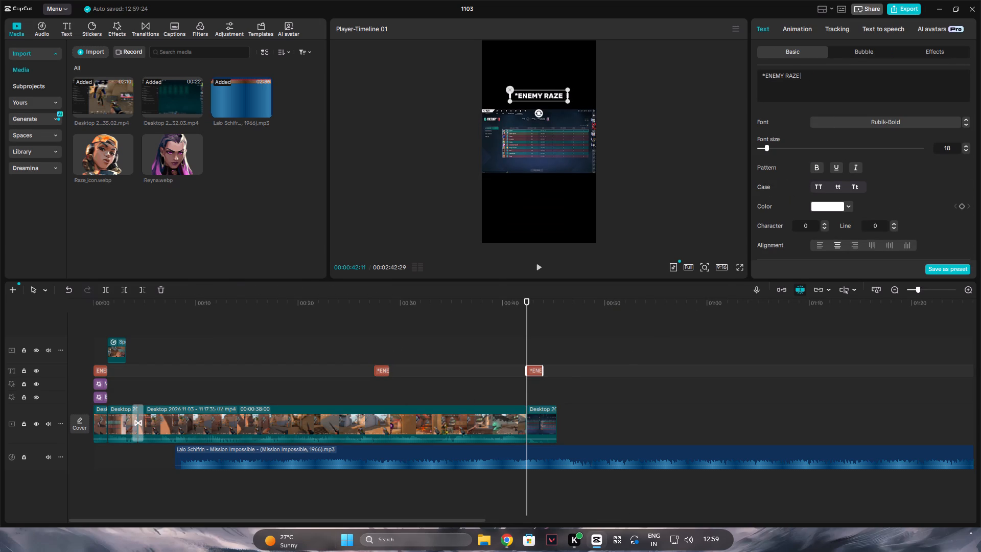
key(BackSpace)
key(BackSpace)
key(BackSpace)
text(WE ENDED UP)
key(space)
text(OVERTIME)
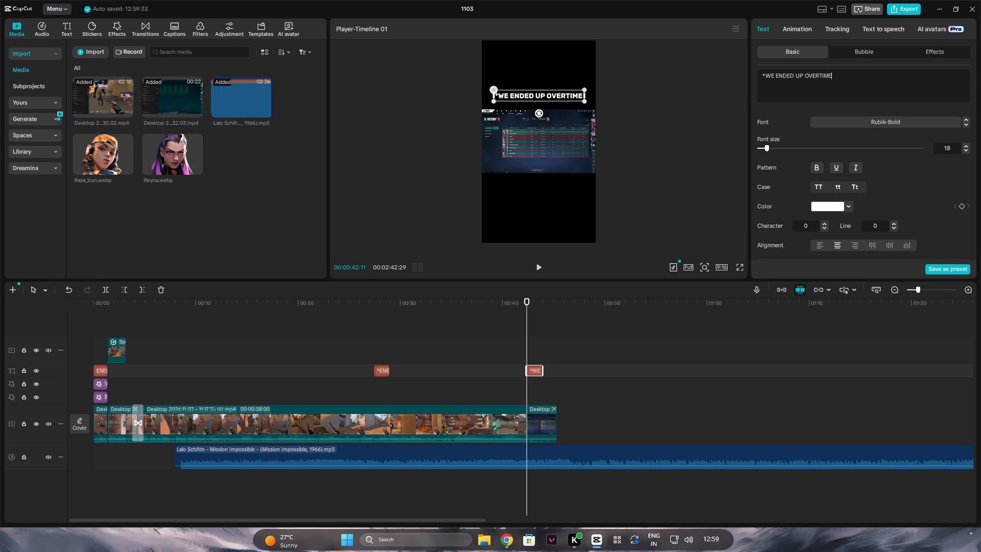
Add one loudly crying face emoji at the end of the overtime caption's text.
key(super+period)
scroll(866, 447, down, 2)
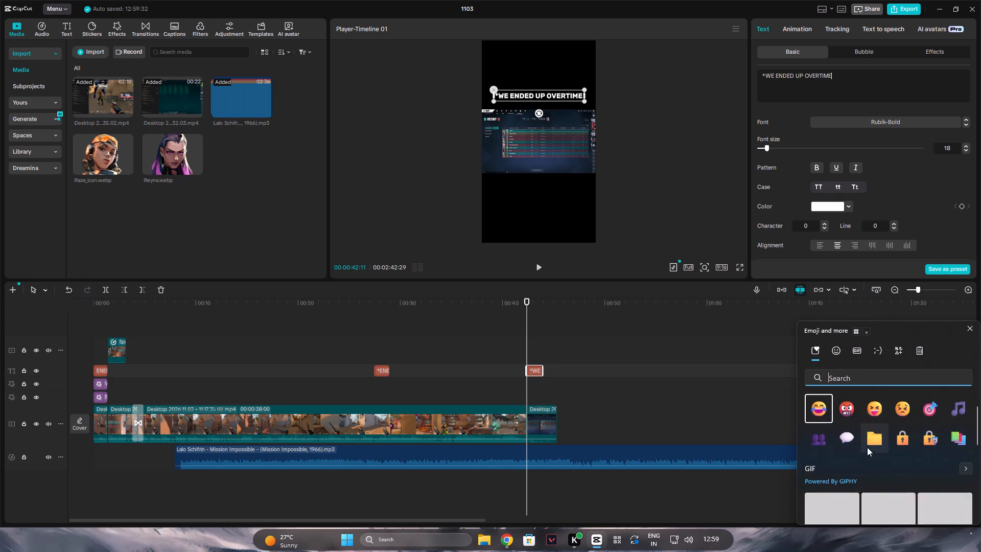
scroll(867, 447, down, 19)
scroll(861, 410, up, 3)
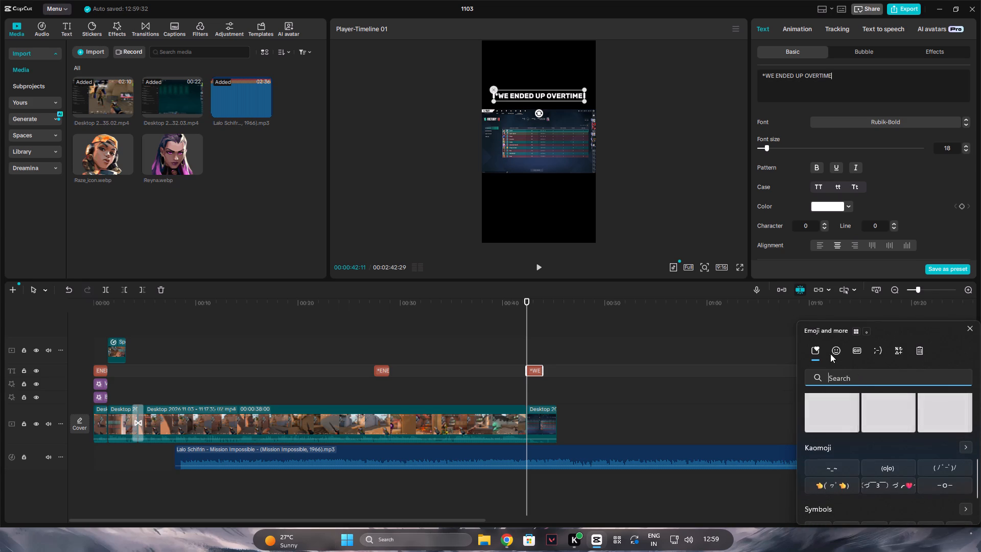
click(830, 354)
scroll(860, 418, down, 10)
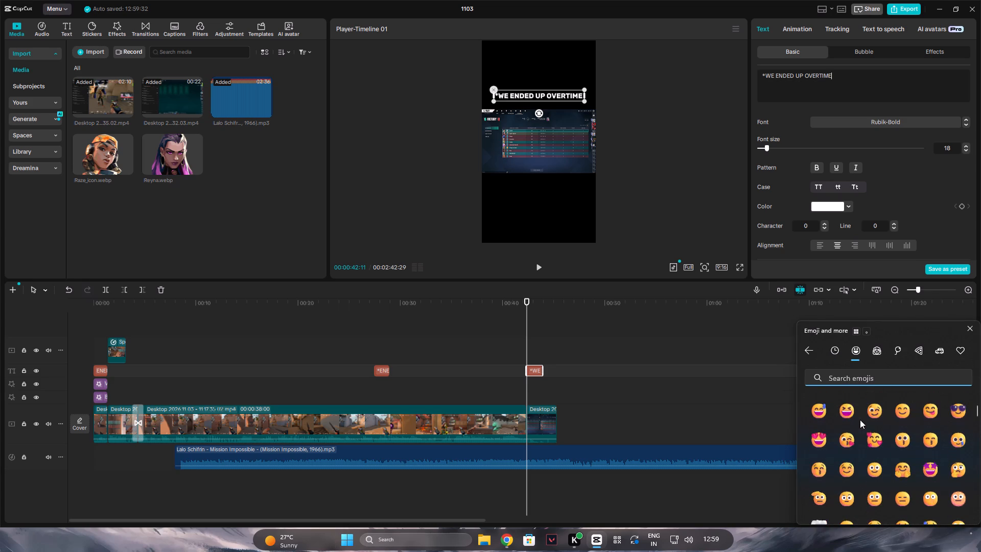
scroll(865, 423, down, 5)
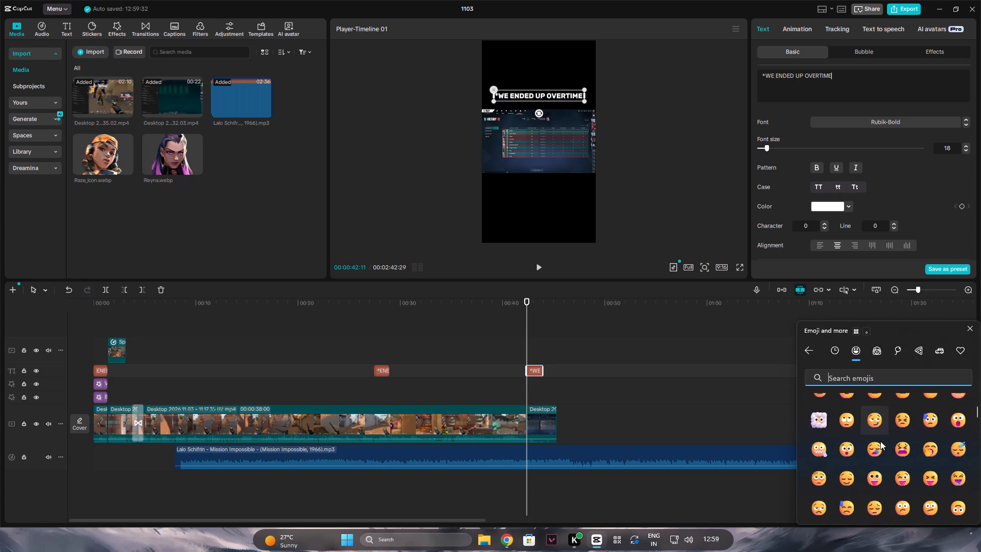
scroll(866, 454, up, 6)
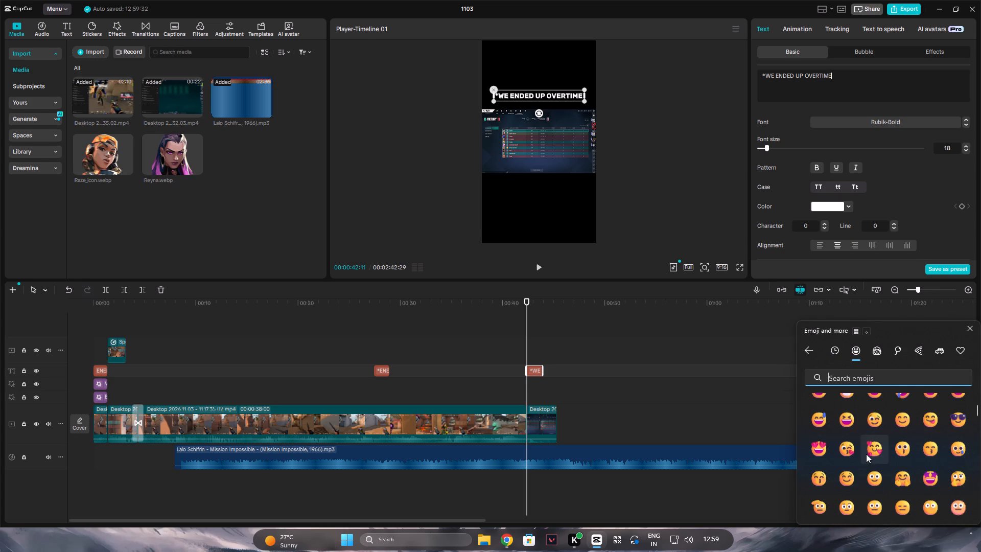
scroll(866, 454, up, 2)
scroll(885, 438, down, 4)
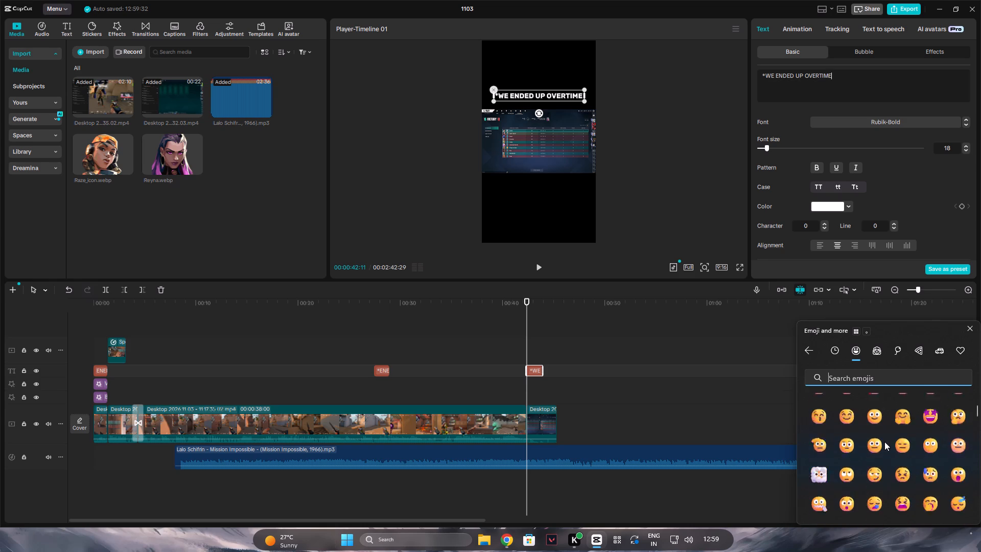
scroll(884, 442, down, 9)
double_click(930, 466)
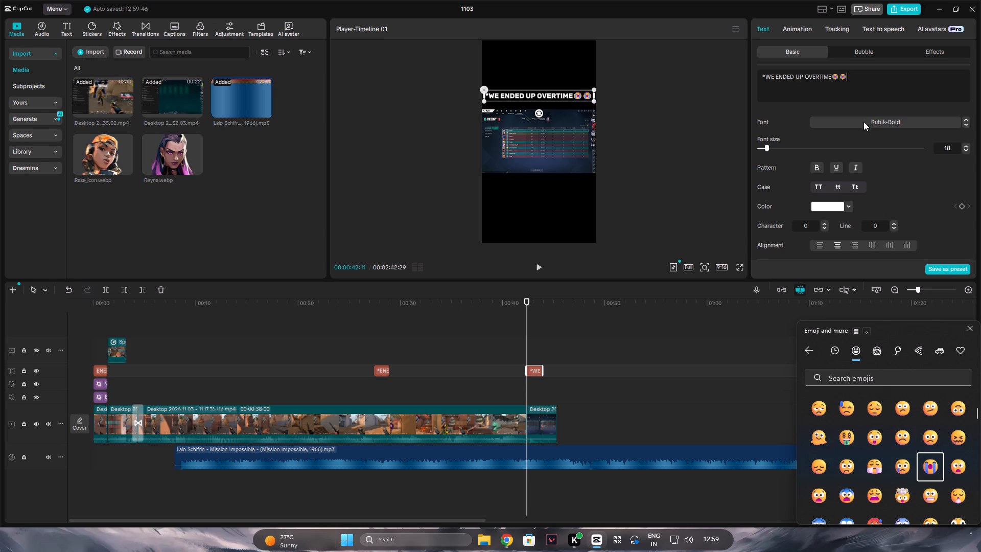
click(868, 70)
key(BackSpace)
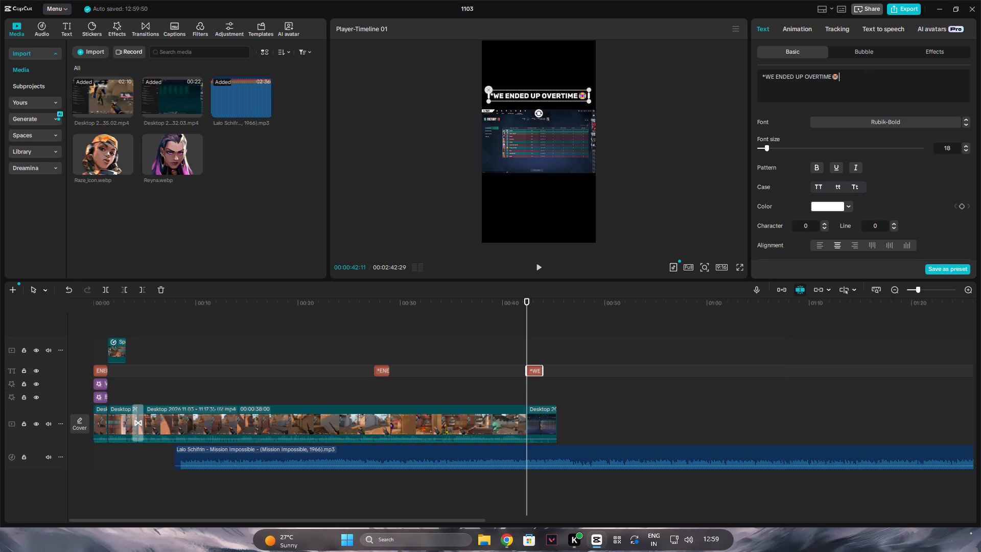
Extend the overtime caption to the end of the scoreboard clip.
drag(544, 373, 550, 375)
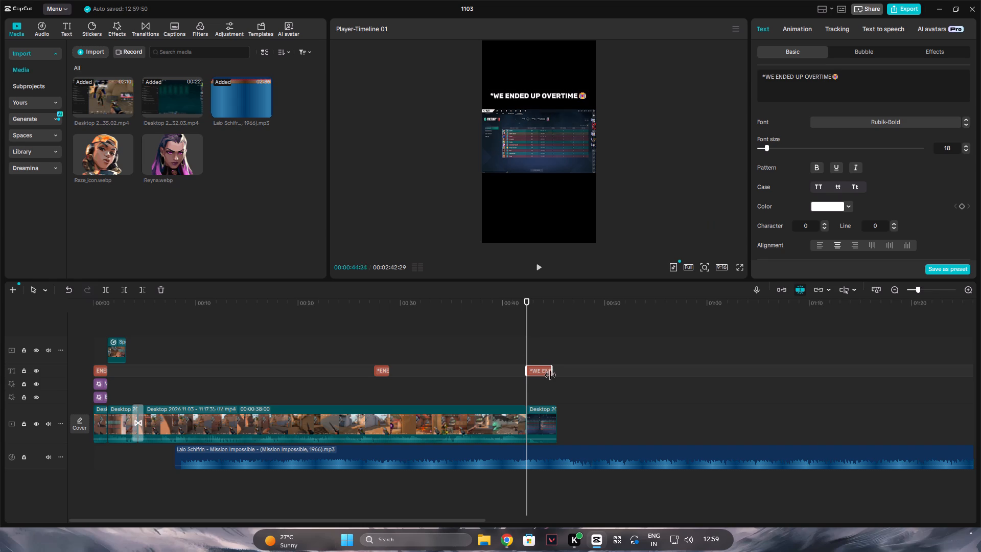
drag(550, 375, 557, 377)
Cut off the Mission Impossible music after 00:00:42:11, where the scoreboard clip starts.
click(545, 455)
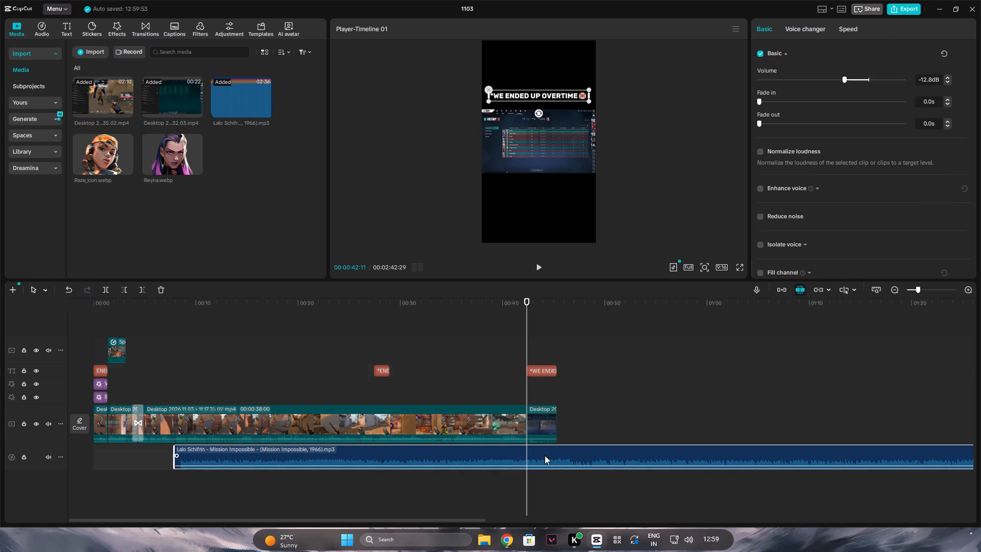
click(146, 290)
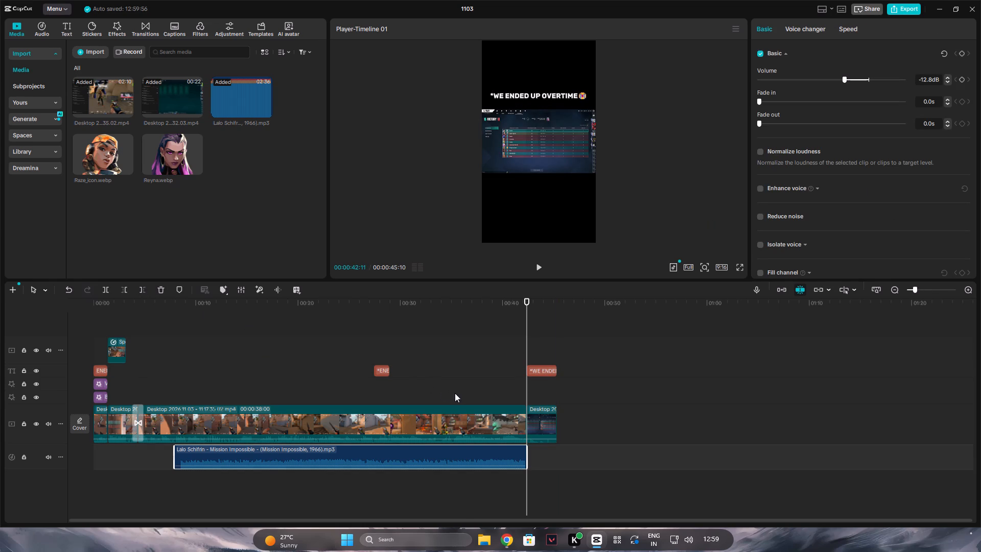
Play the last seconds of gameplay and the scoreboard ending to check the music cut.
click(465, 393)
key(space)
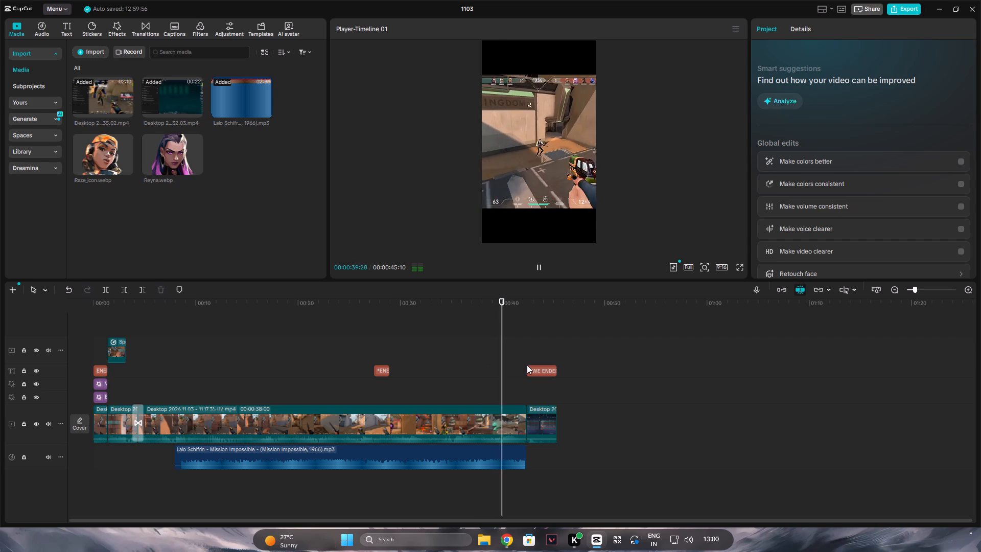
click(522, 369)
key(space)
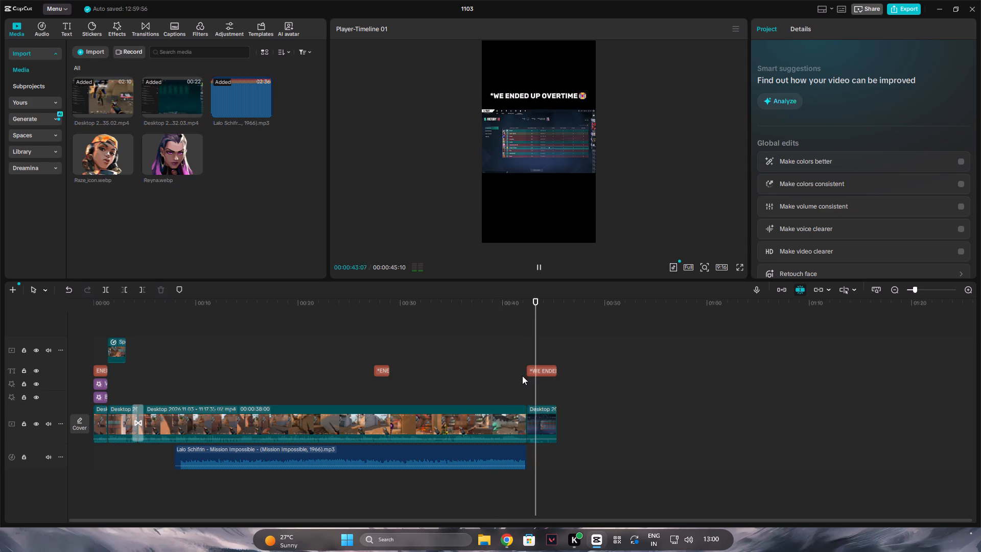
key(space)
Mute the scoreboard clip by lowering its audio volume to the minimum.
click(542, 412)
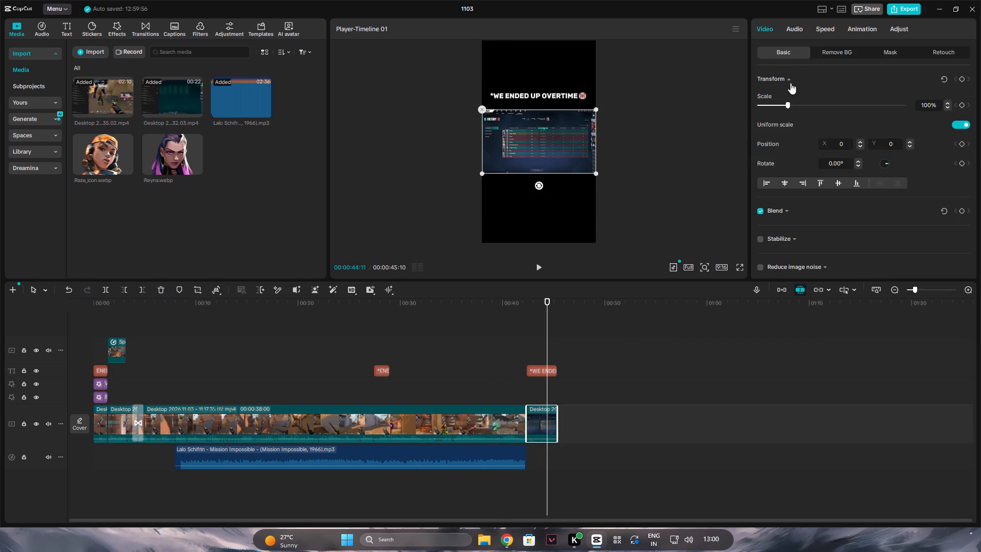
click(793, 29)
drag(807, 103, 584, 163)
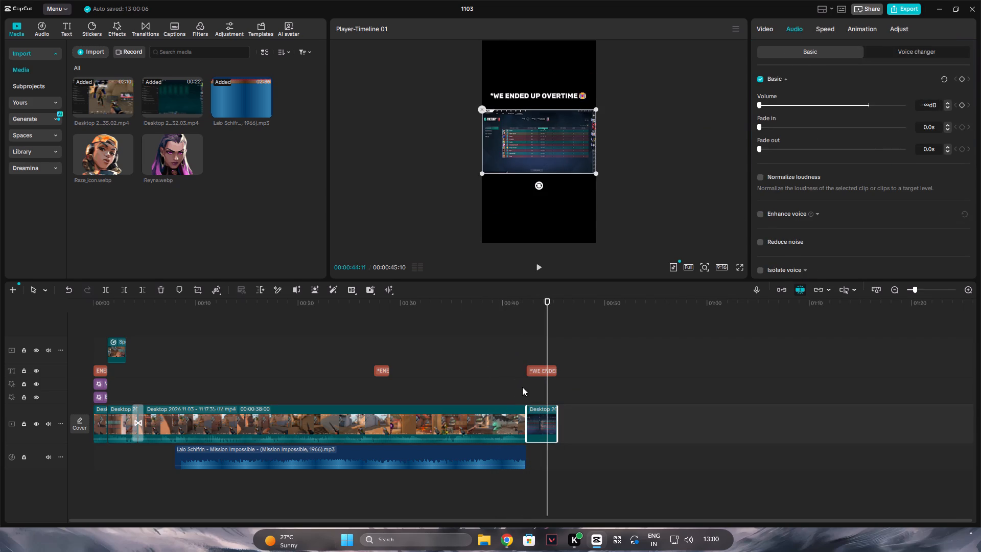
Replay the change from gameplay to the muted scoreboard clip and return to 00:00:42:11.
click(522, 387)
click(514, 390)
key(space)
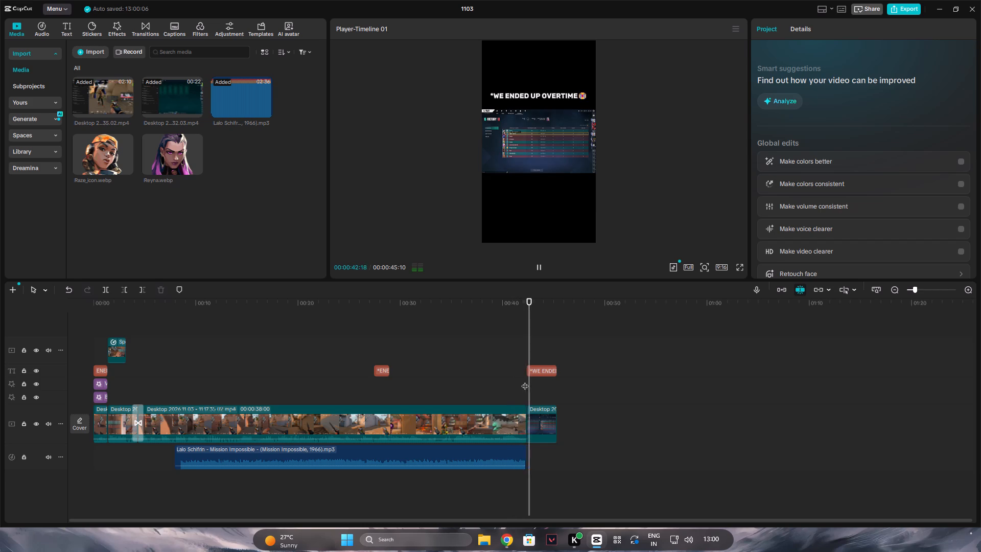
key(space)
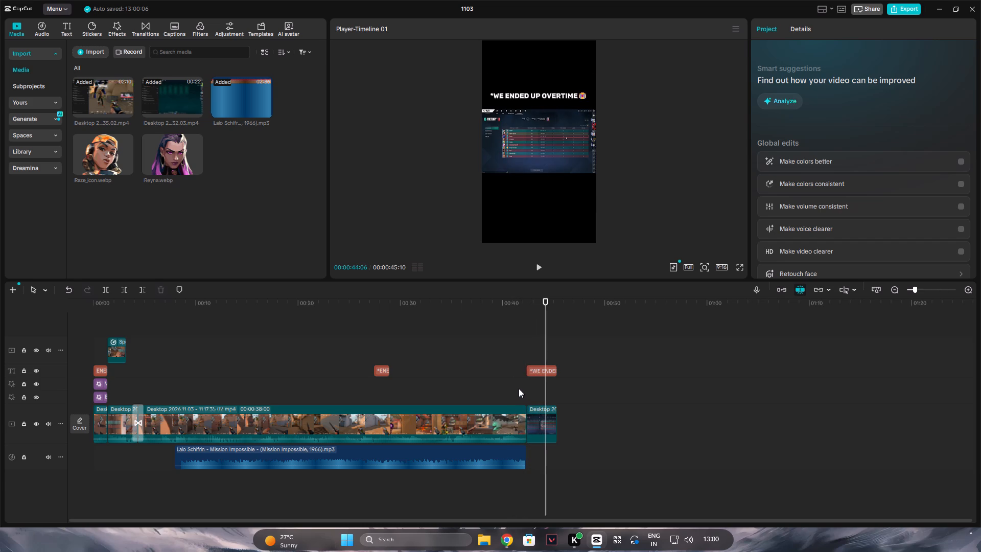
double_click(521, 386)
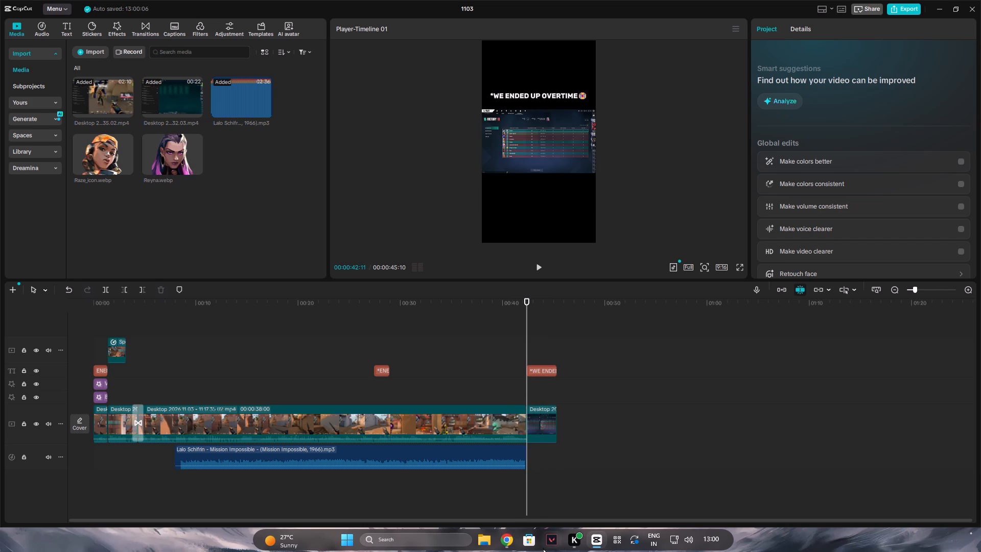
click(506, 541)
click(430, 500)
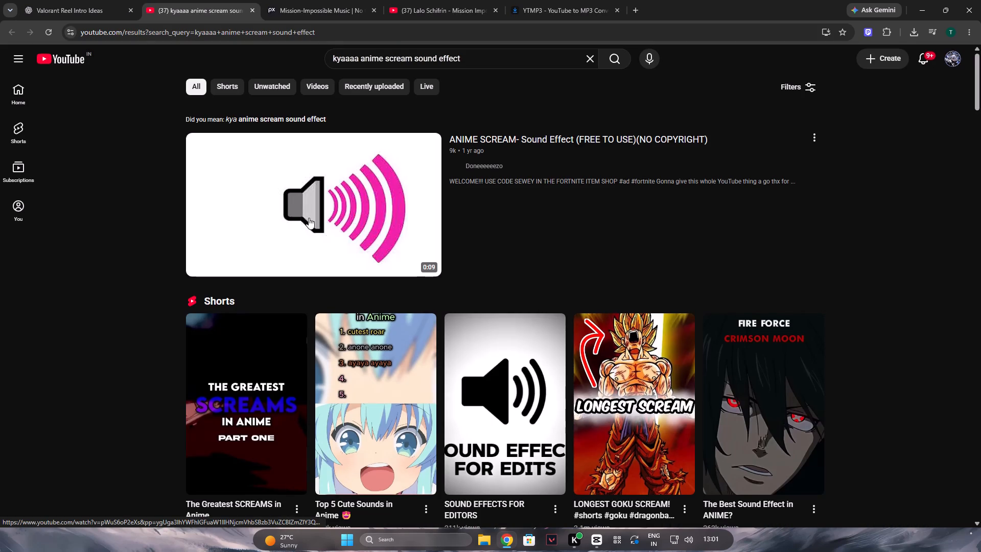
click(309, 218)
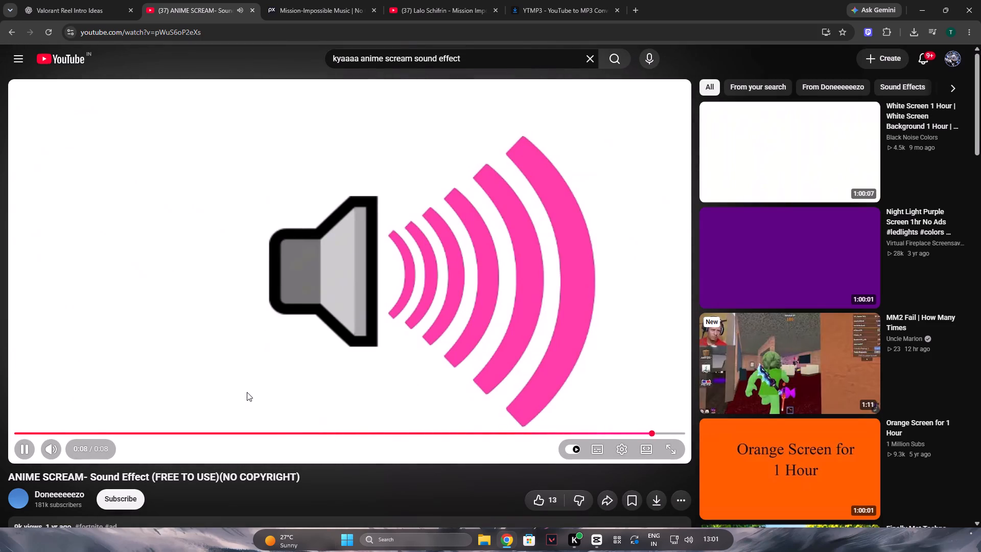
click(247, 392)
click(1, 16)
click(3, 29)
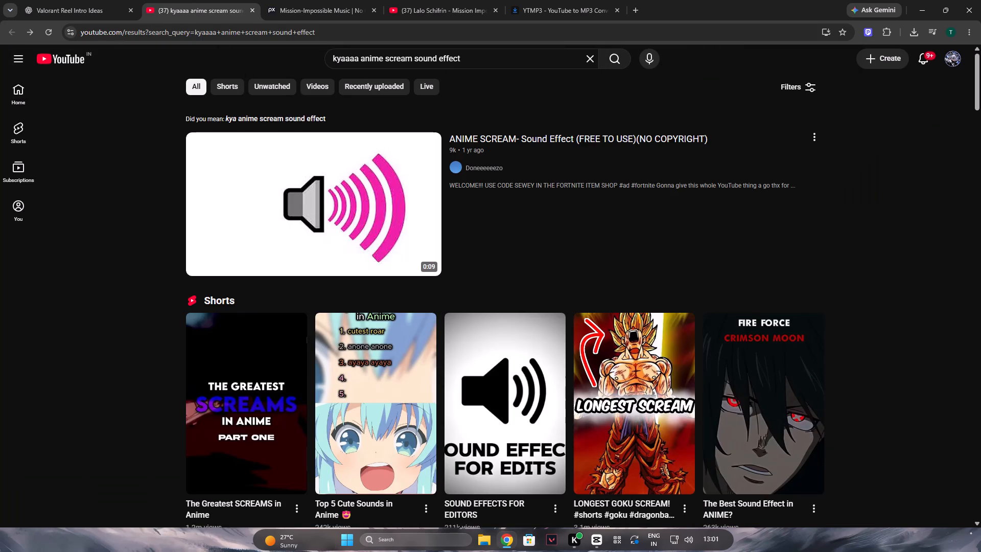
Search YouTube for "kyaauuuuu scream sound effect".
click(358, 60)
key(BackSpace)
key(BackSpace)
key(BackSpace)
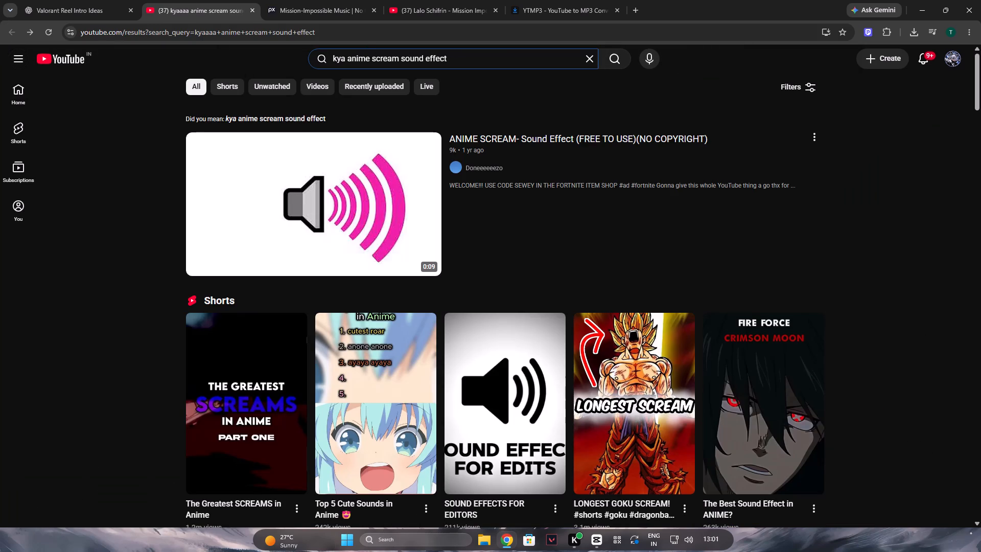
text(auuuuu)
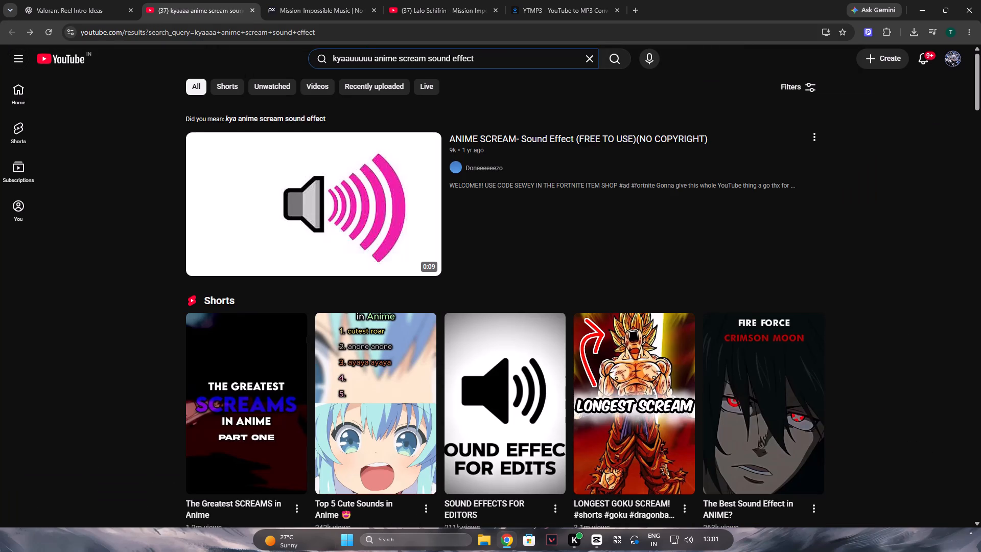
click(398, 61)
key(BackSpace)
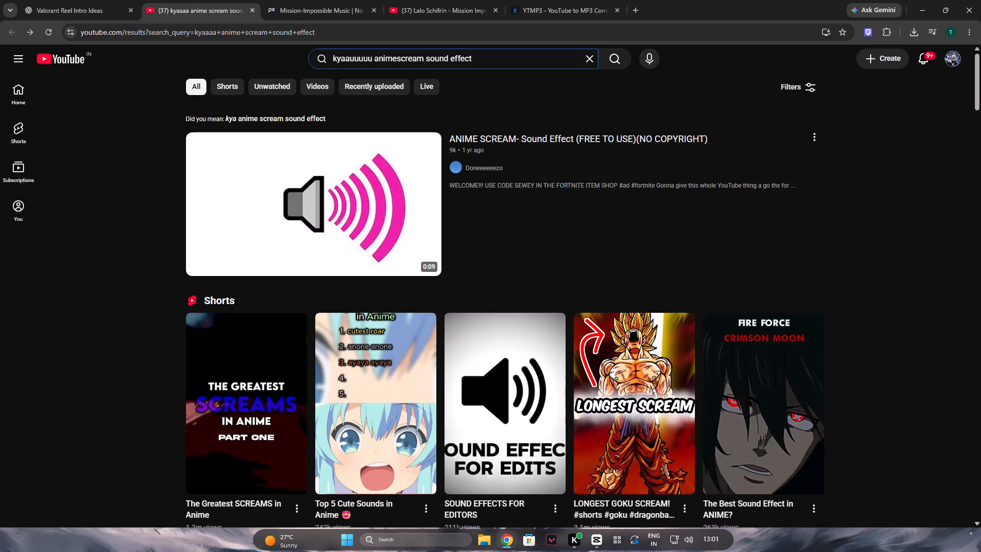
key(BackSpace)
key(BackSpace)
key(BackSpace)
key(BackSpace)
key(BackSpace)
key(Return)
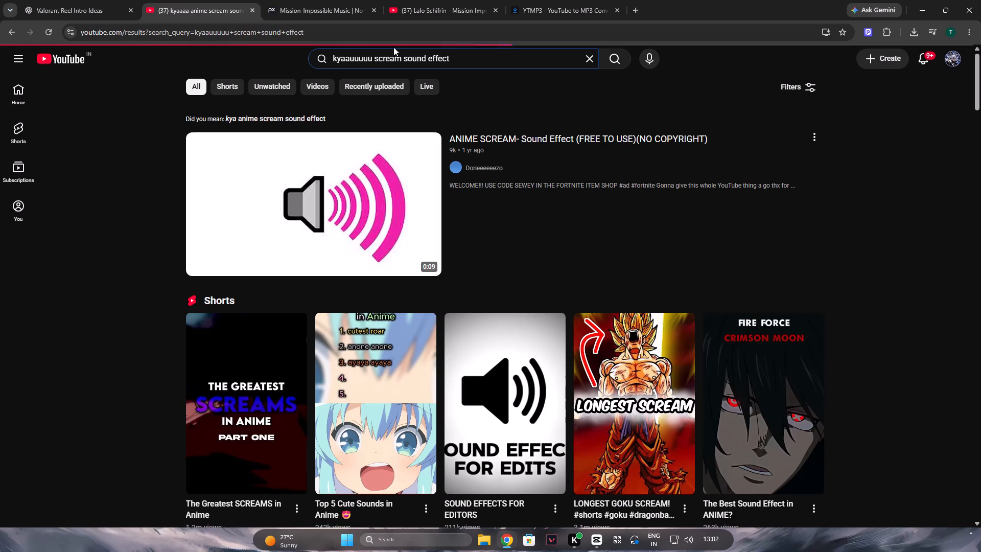
Skip through the "Top 10 Screaming Sound Effects" video to audition its screams, and return to the search results.
scroll(278, 285, down, 3)
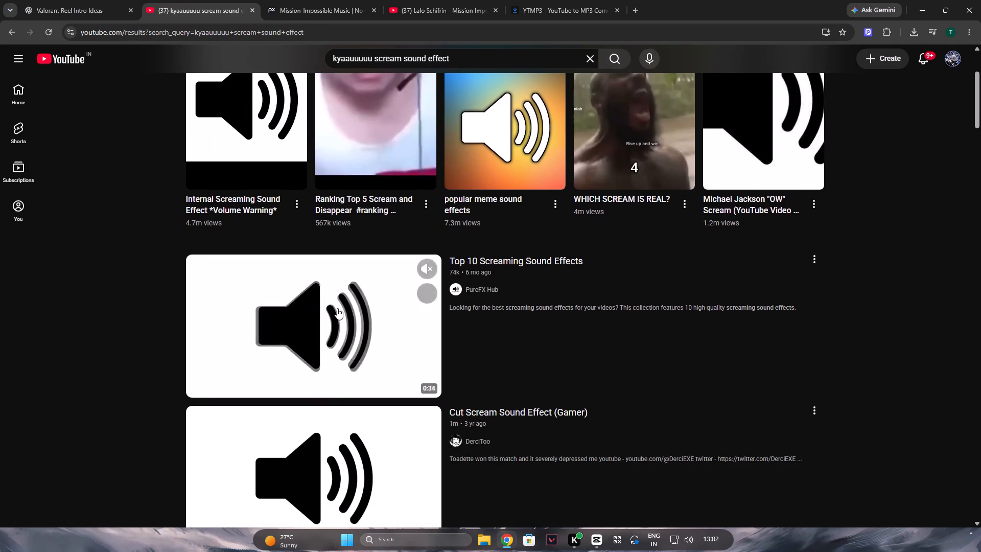
click(338, 314)
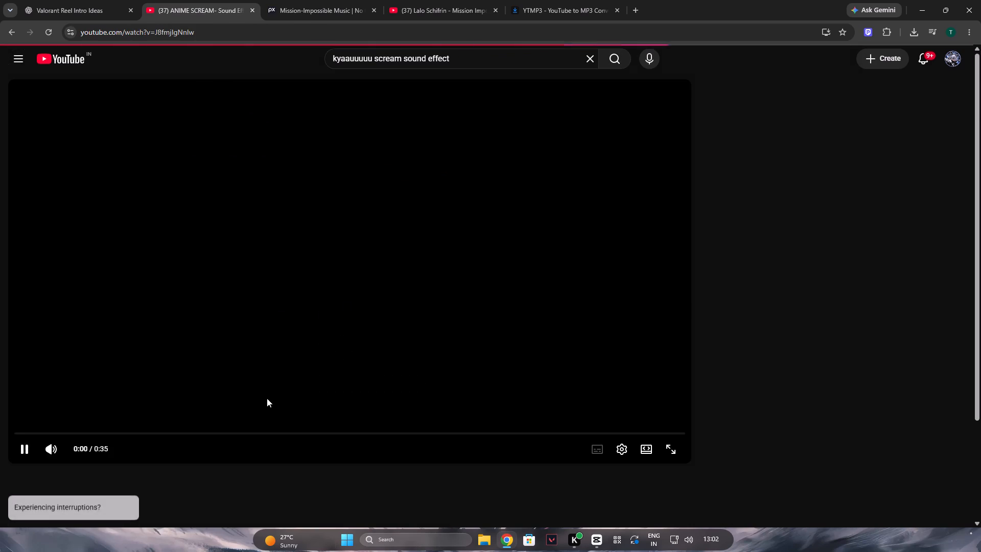
click(59, 431)
click(82, 432)
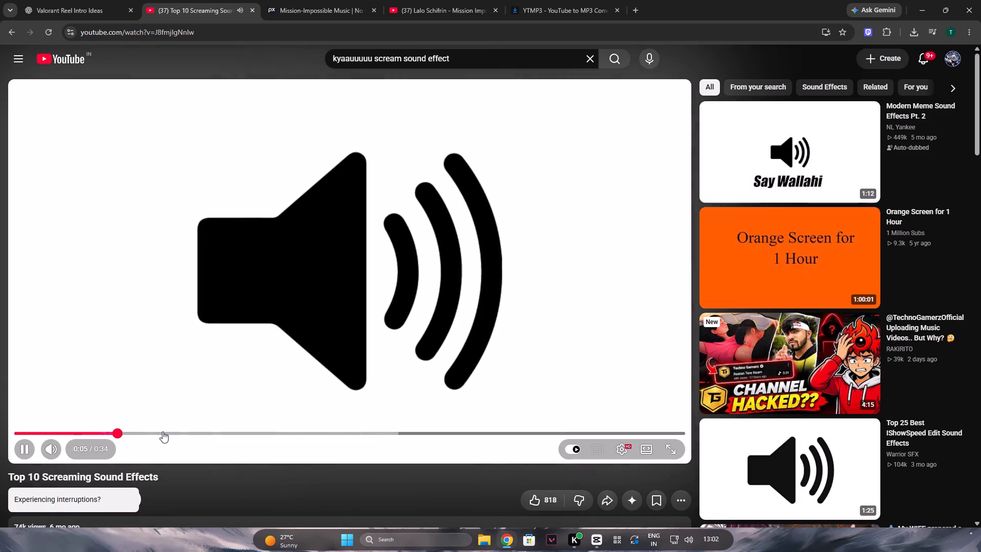
click(162, 431)
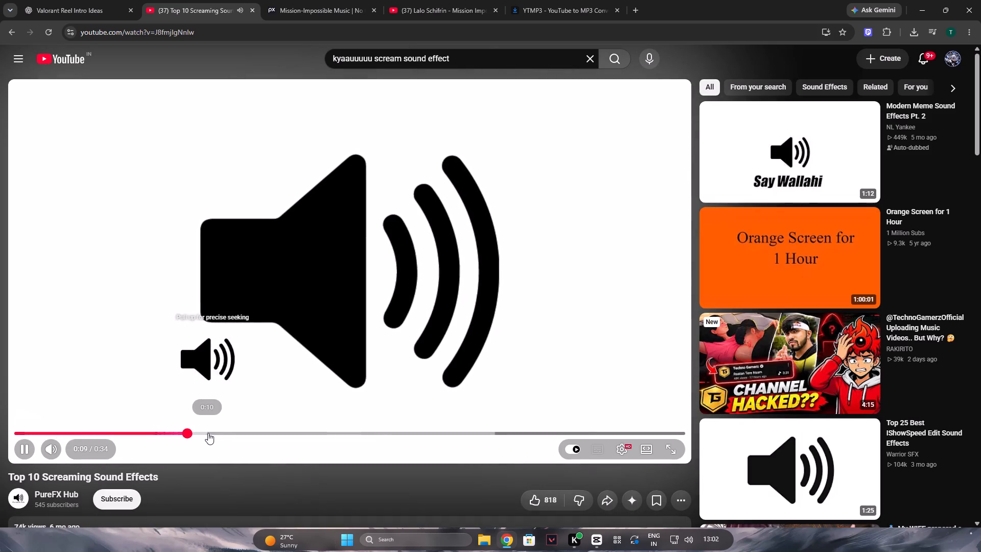
click(163, 430)
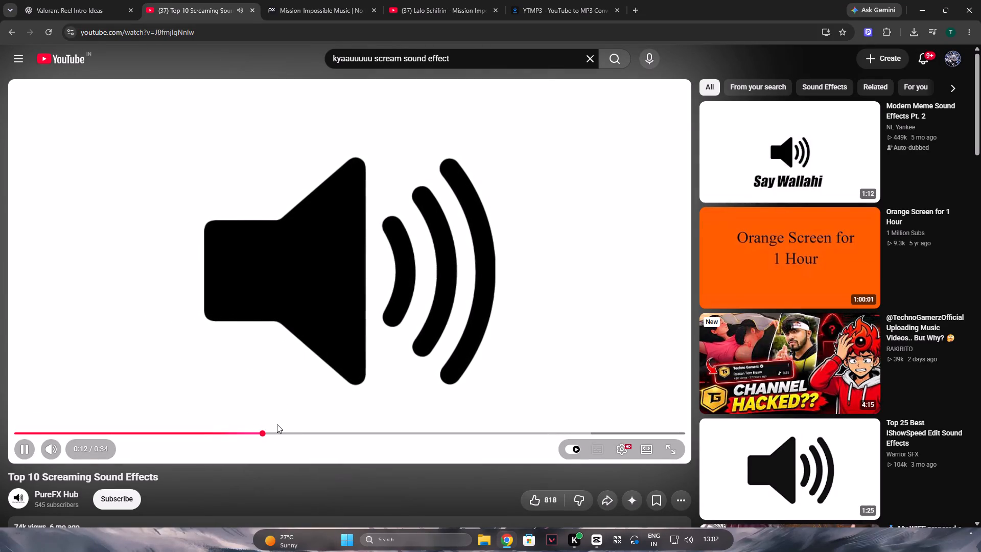
click(320, 430)
click(363, 431)
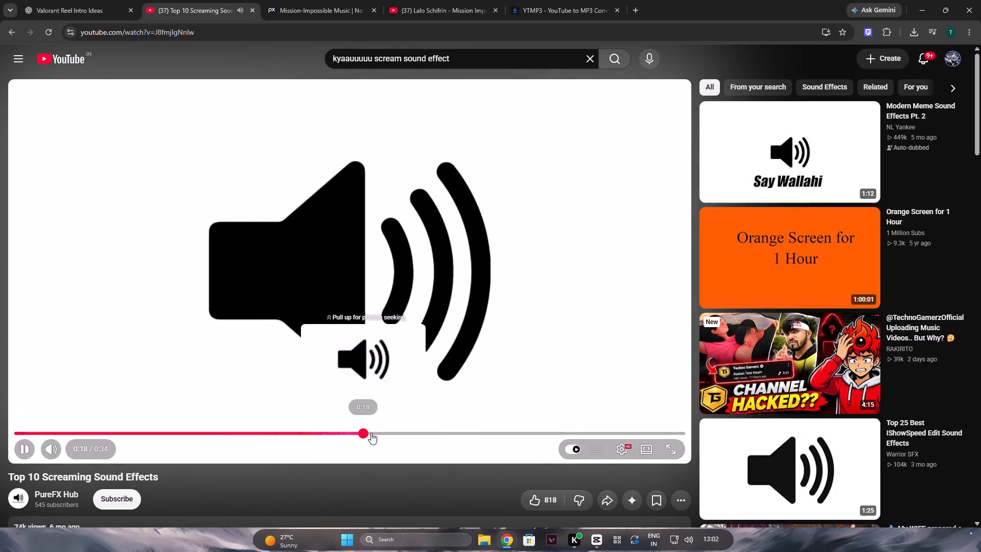
click(432, 427)
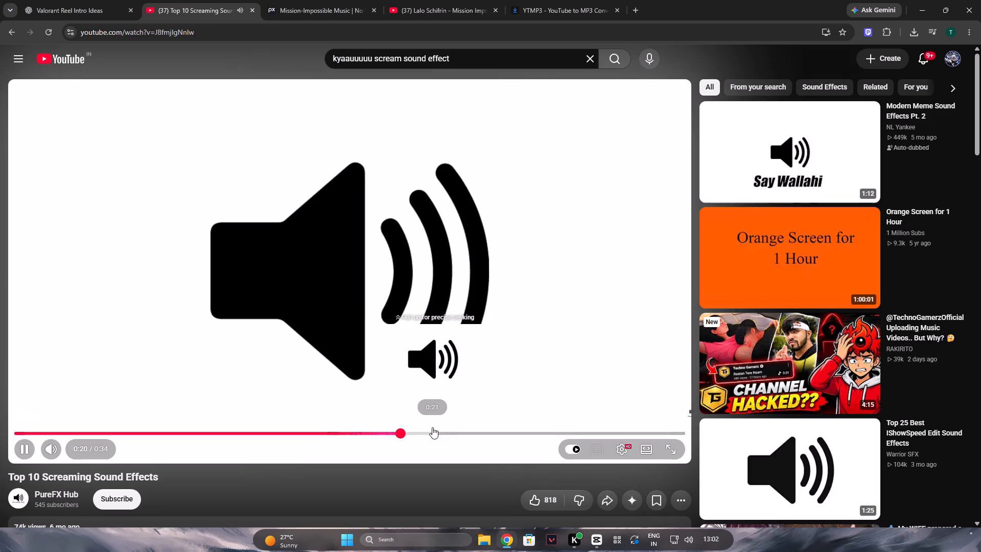
click(495, 432)
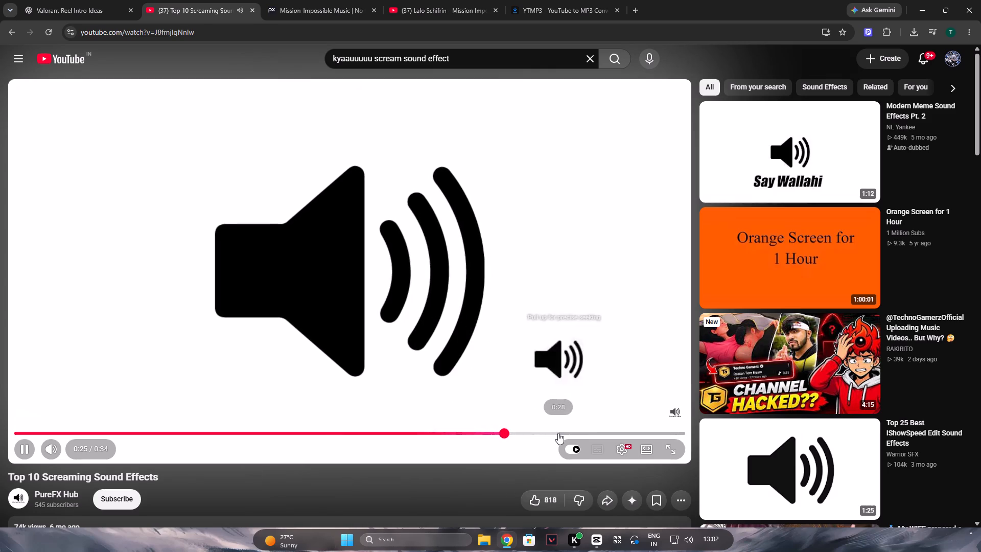
click(558, 433)
click(595, 431)
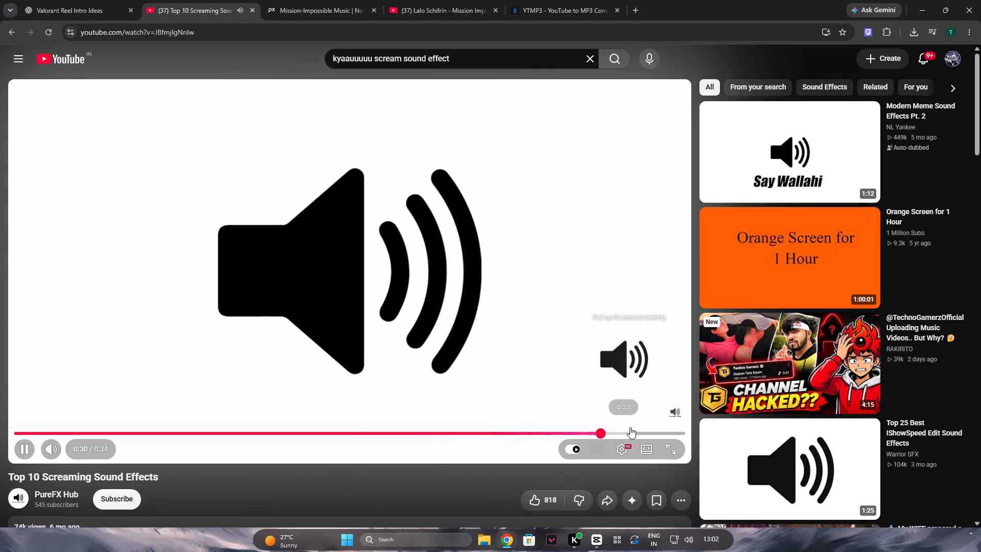
click(630, 427)
click(7, 30)
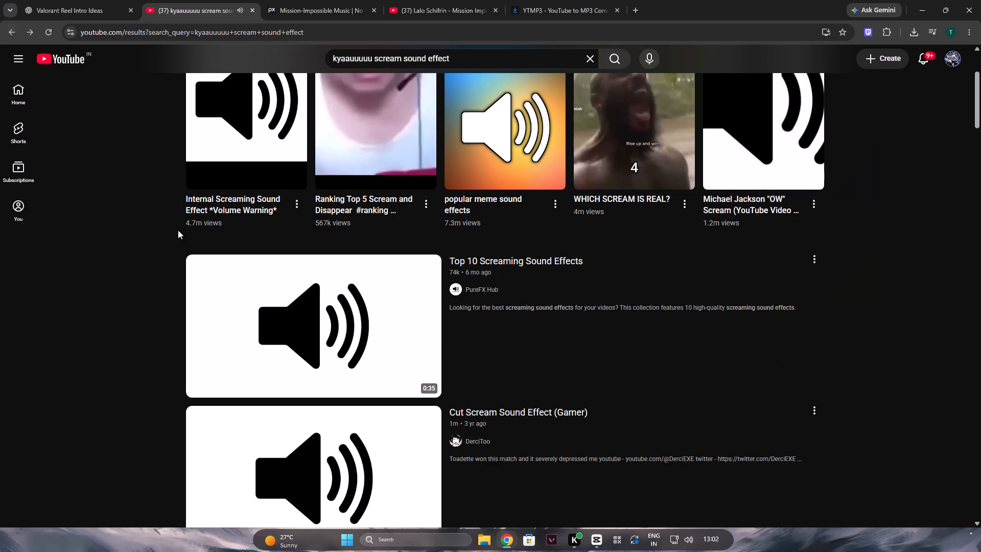
Skip through the "Cut Scream Sound Effect (Gamer)" video to audition its scream, and return to the search results.
scroll(224, 281, down, 2)
click(325, 380)
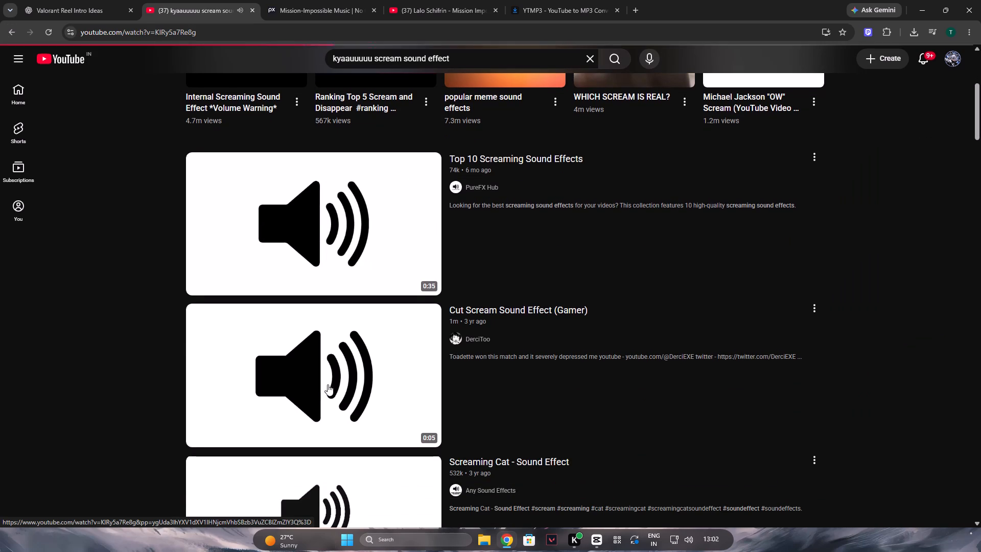
click(202, 432)
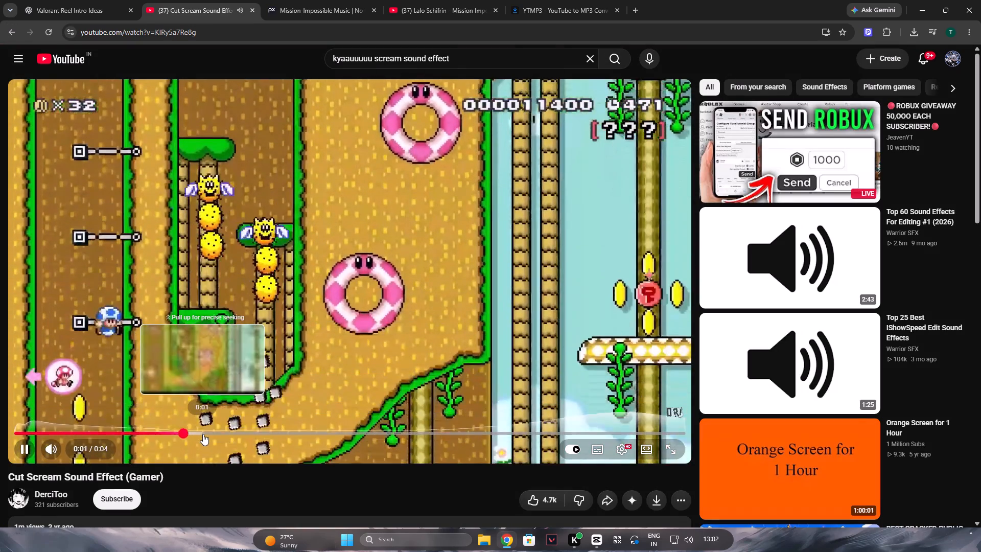
click(287, 428)
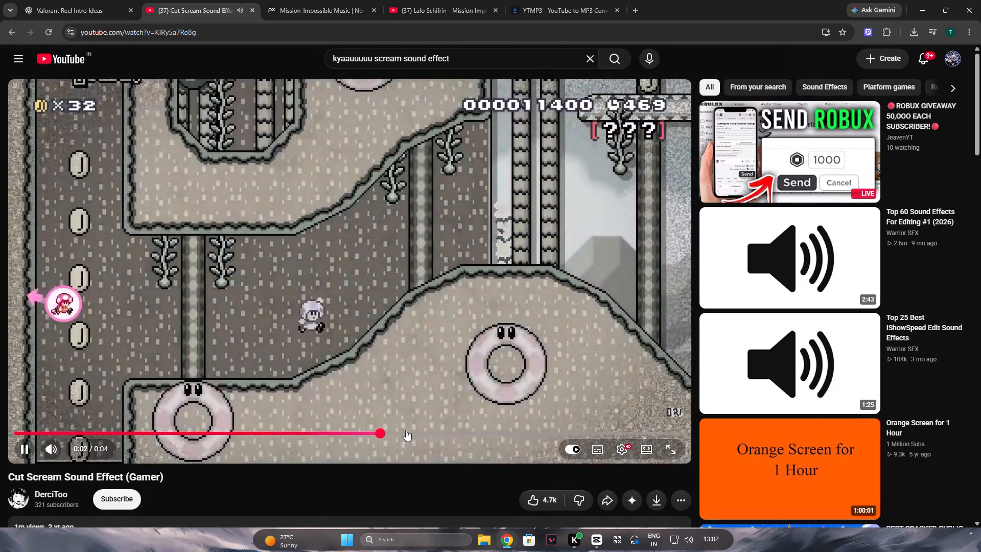
click(406, 430)
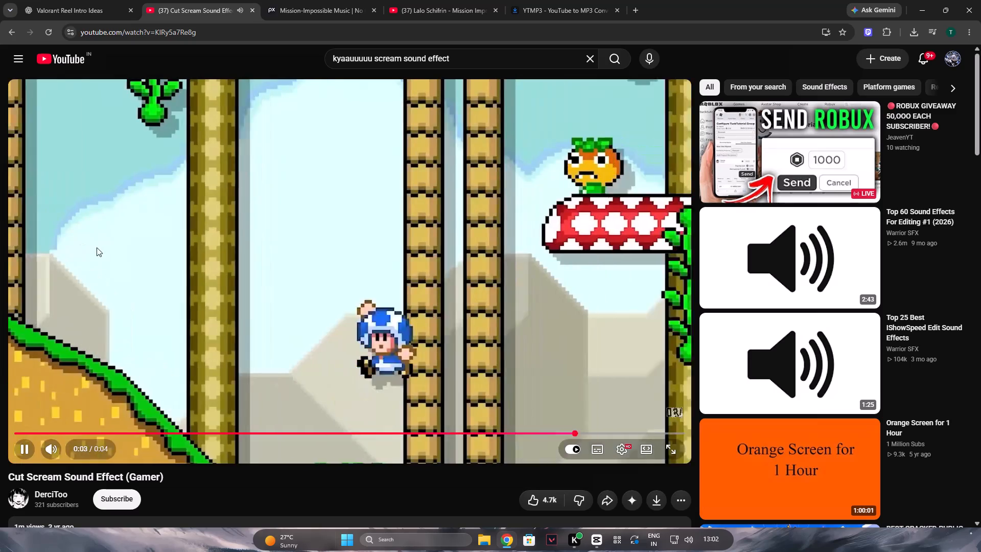
click(11, 35)
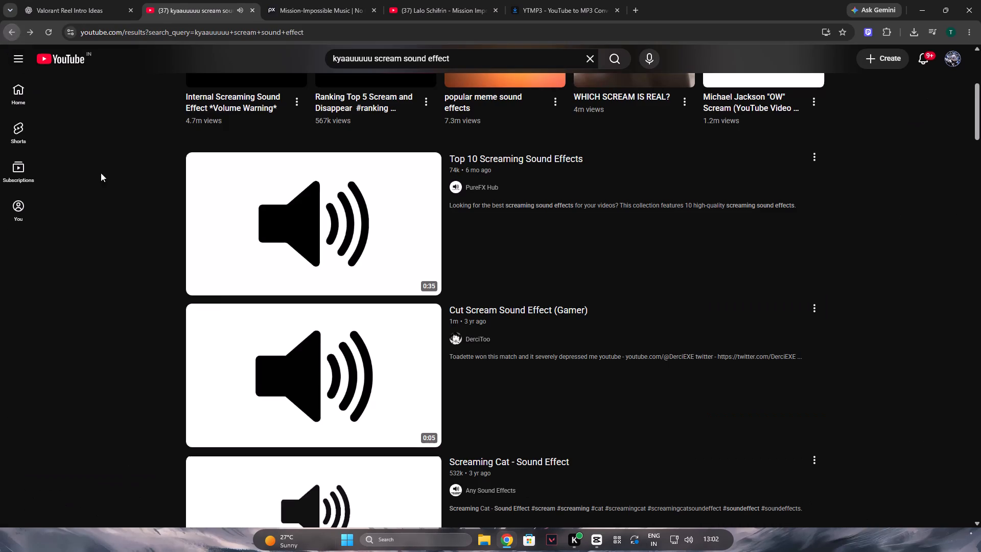
Look through the remaining results and shorten the YouTube search to "scream sound effect".
scroll(272, 333, down, 3)
scroll(326, 381, up, 6)
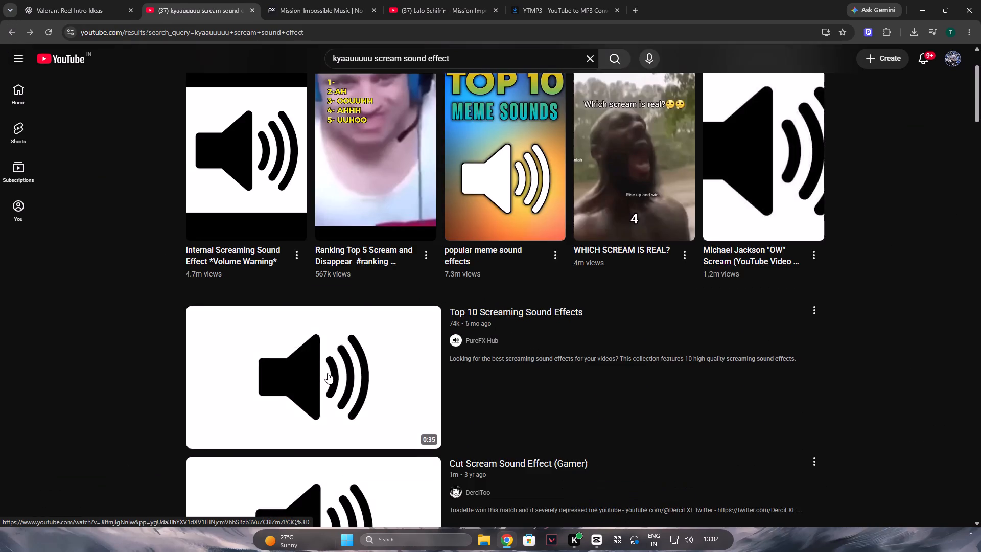
scroll(328, 373, up, 5)
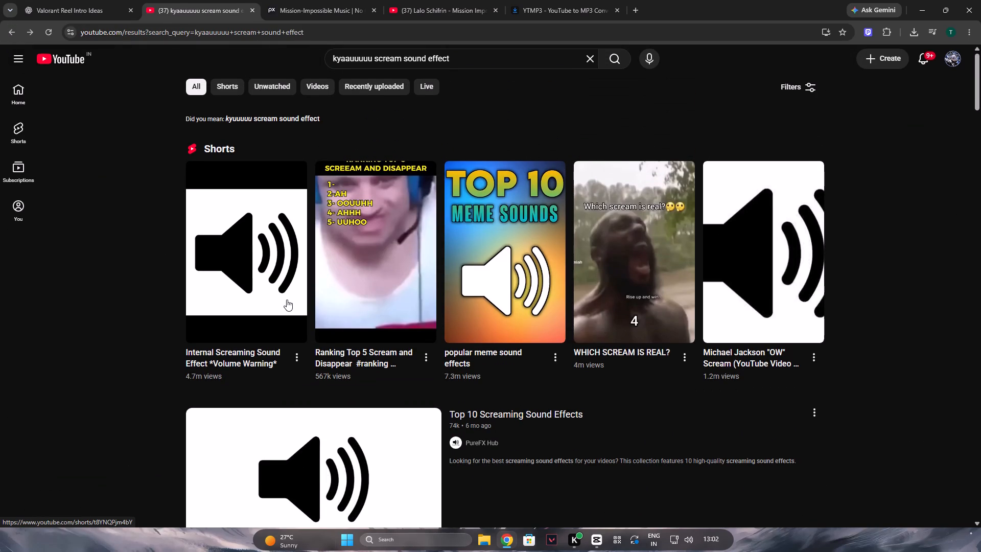
scroll(287, 305, down, 20)
scroll(287, 305, down, 2)
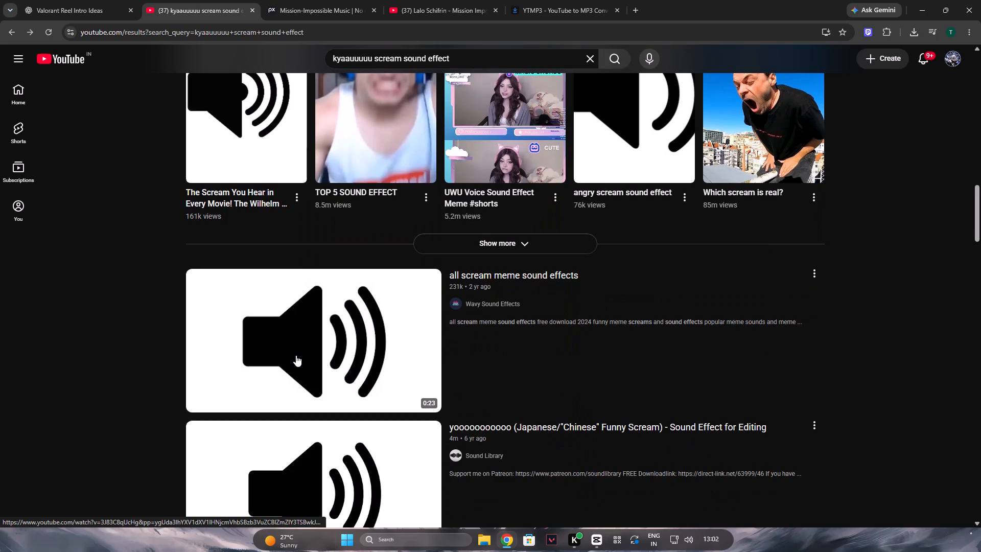
scroll(293, 353, down, 3)
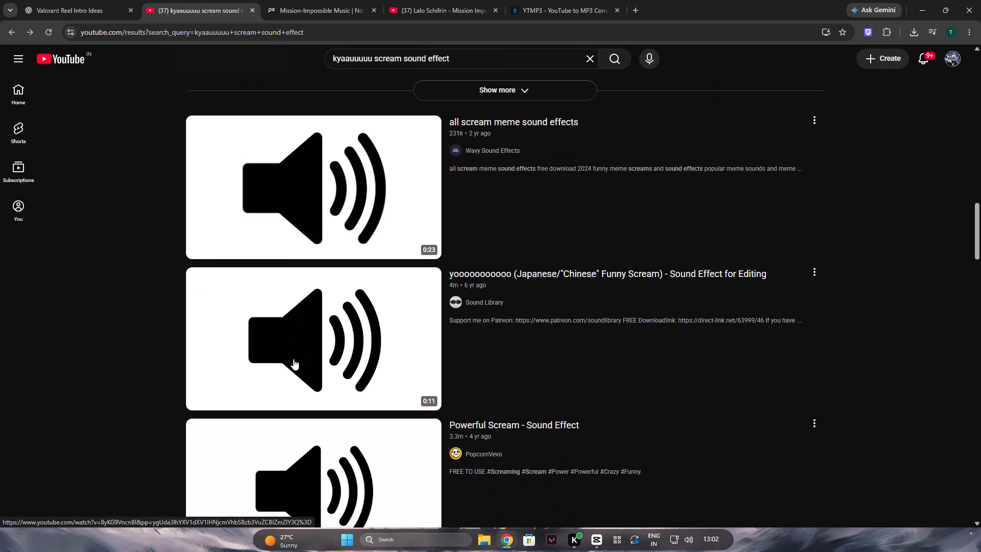
scroll(367, 161, up, 14)
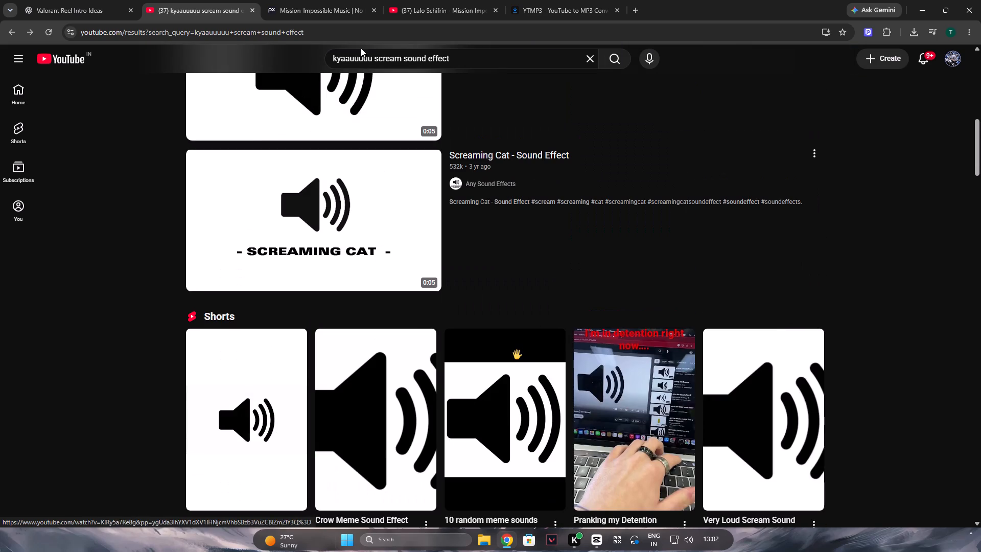
drag(376, 58, 253, 98)
key(BackSpace)
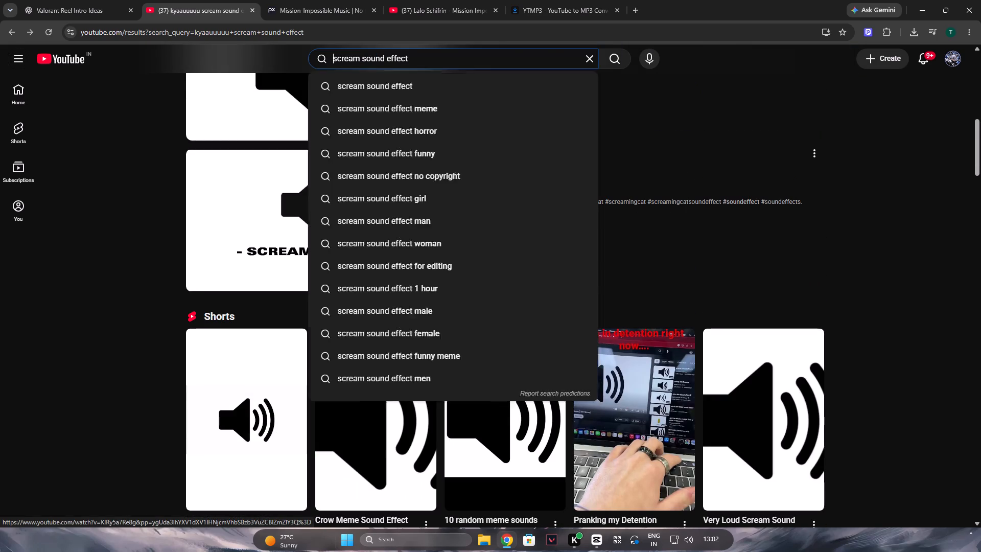
key(Return)
Audition "Very loud scream sound effect" and "Loud Screaming Sound Effect", open "Stock Scream Effects", and return to the results after each.
click(304, 188)
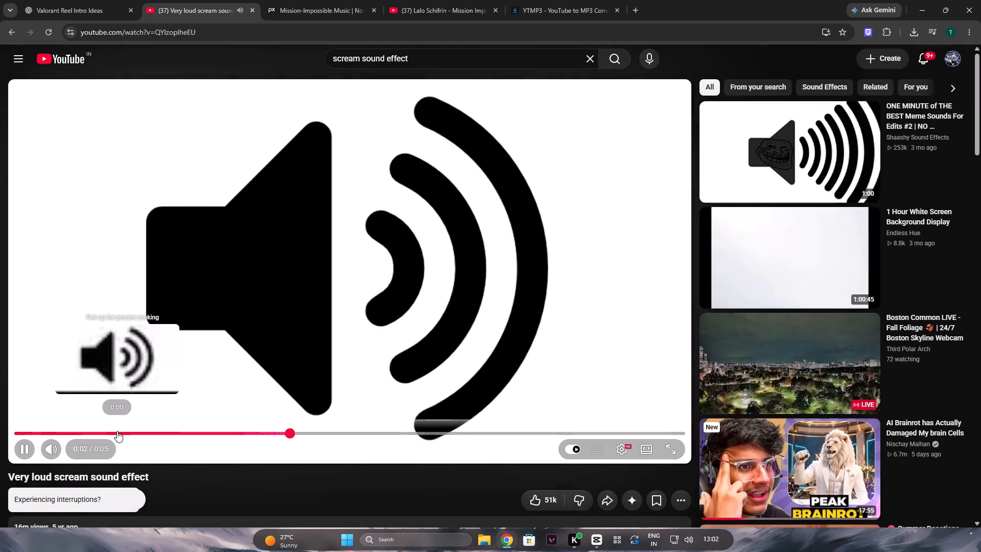
click(8, 22)
click(11, 32)
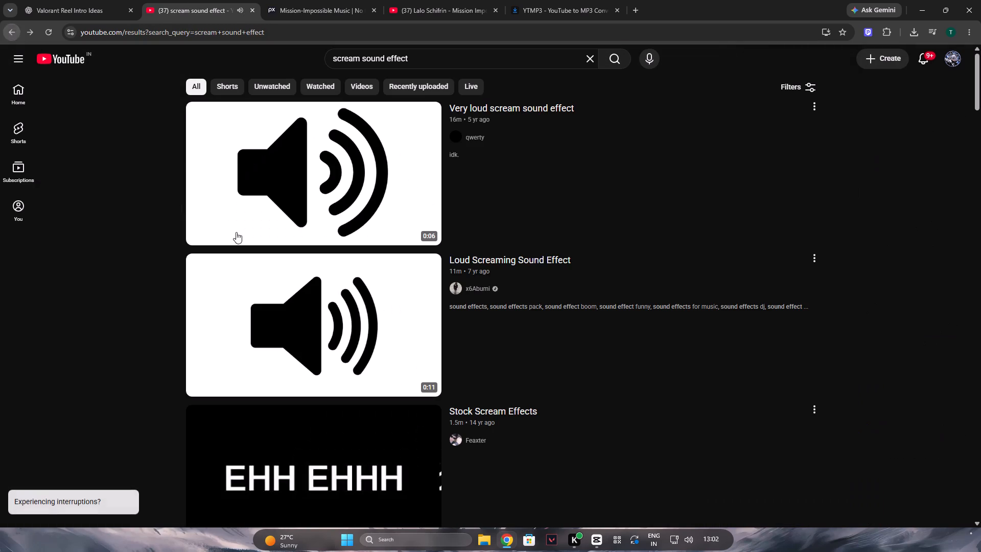
click(292, 328)
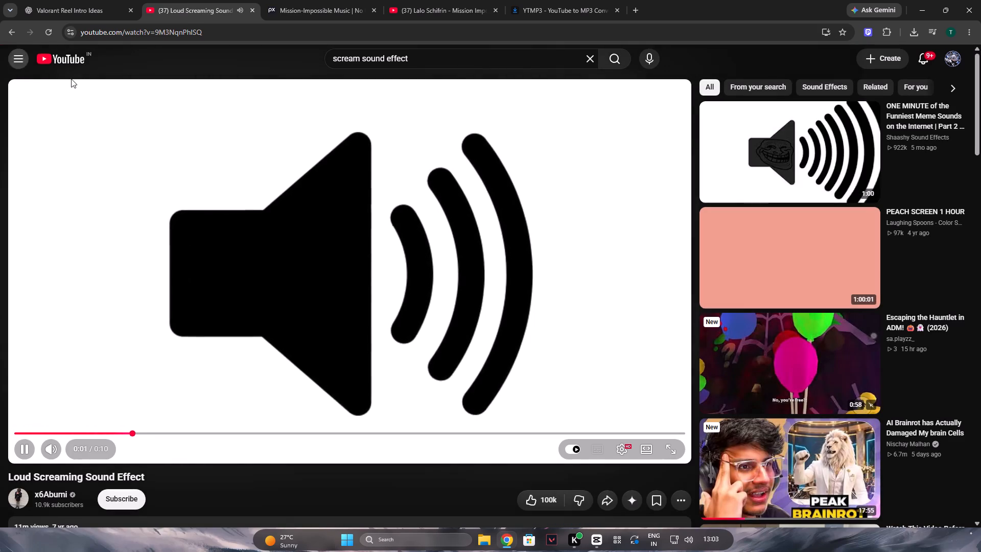
click(9, 26)
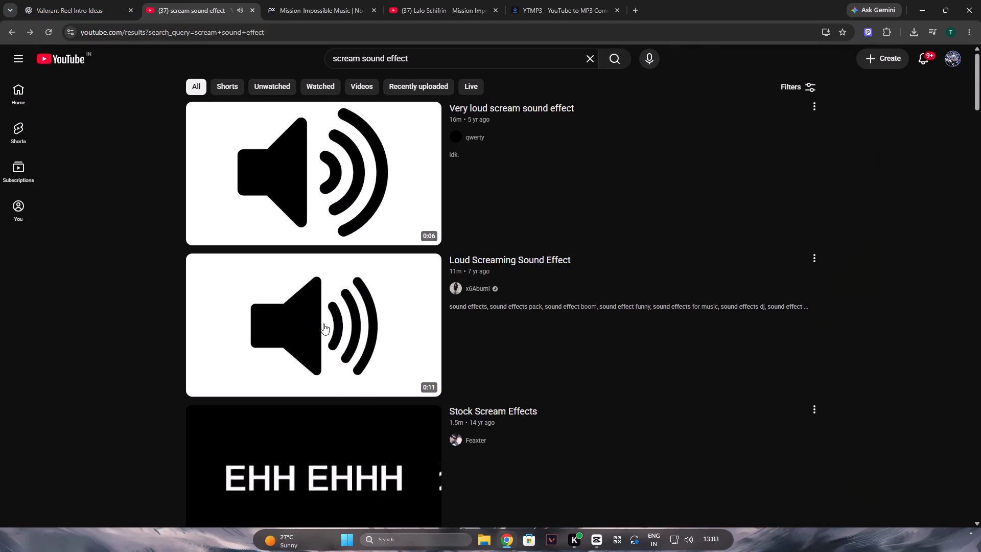
scroll(323, 327, down, 3)
click(323, 327)
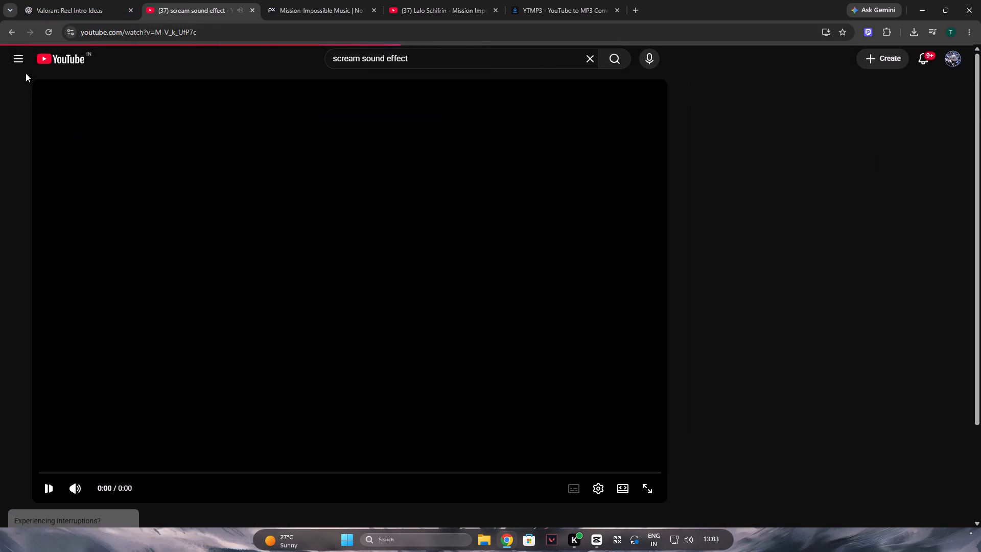
click(8, 27)
Reopen "Top 10 Screaming Sound Effects" from the YouTube watch history and copy its share link.
click(25, 209)
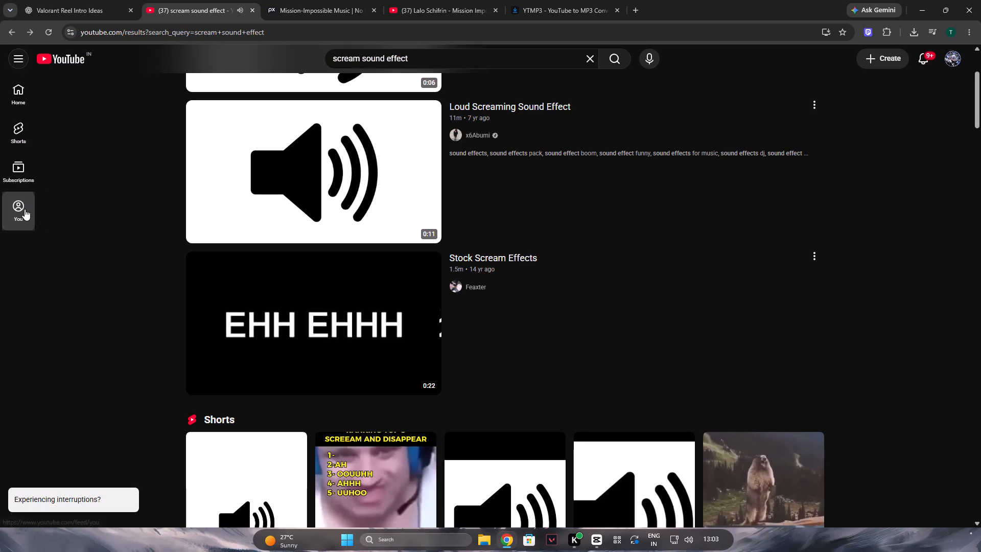
drag(421, 367, 421, 372)
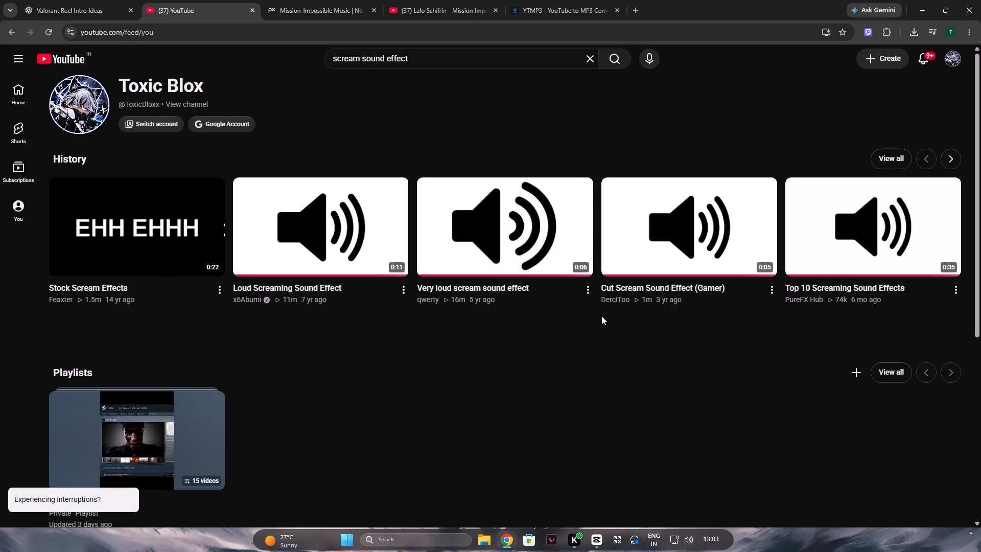
click(838, 268)
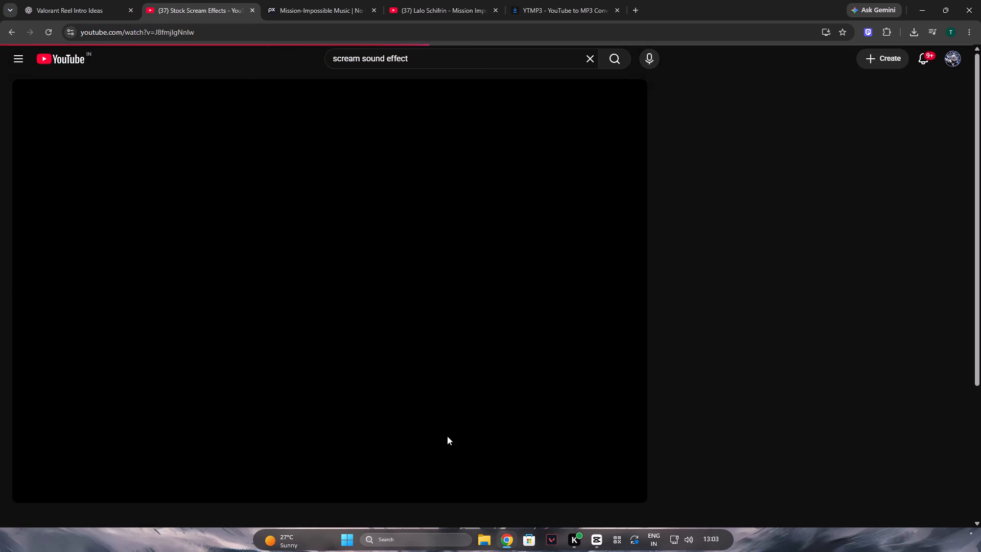
scroll(430, 429, down, 4)
click(471, 242)
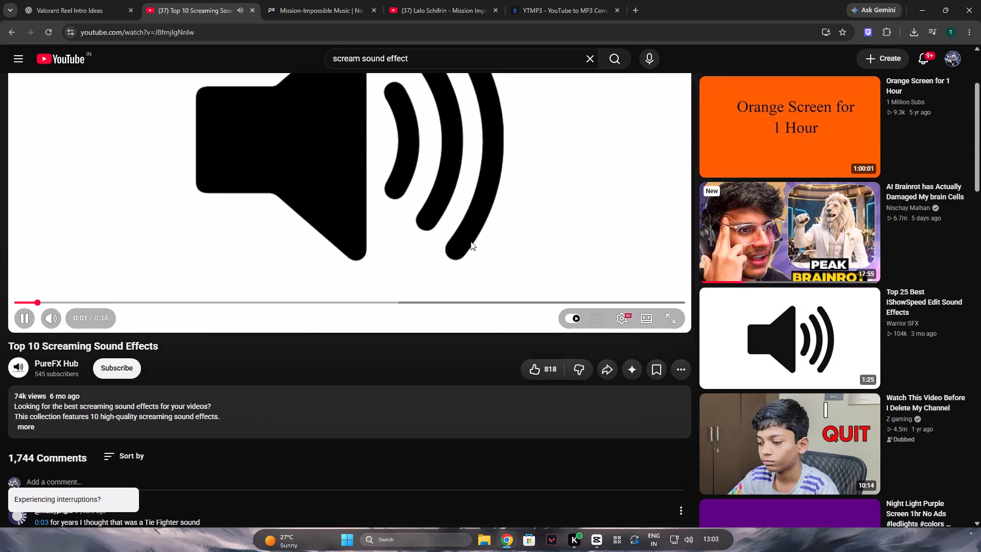
click(612, 370)
click(573, 342)
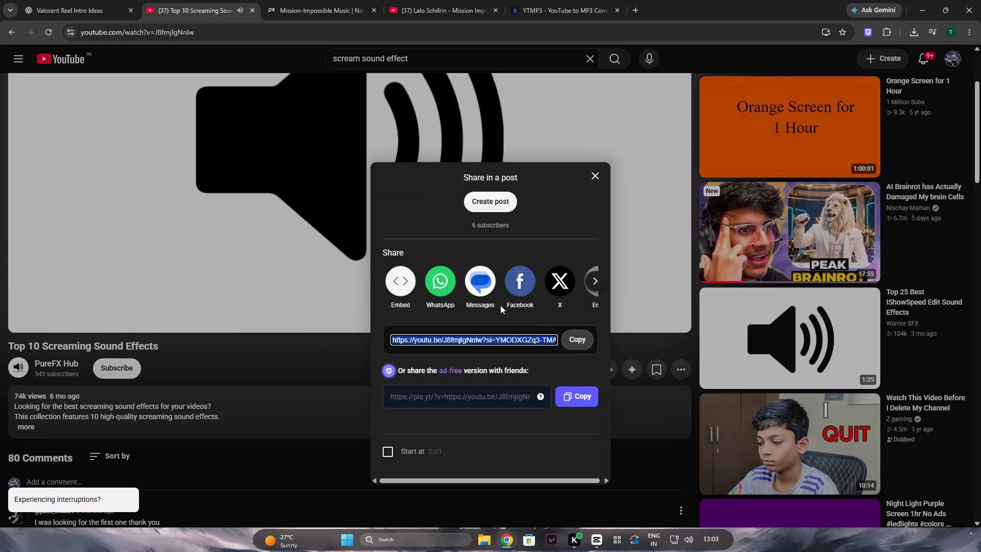
Switch to Pixabay, preview the track "Impossible (Funny Cartoon Playful Mysterious Music)", and download it.
click(446, 0)
click(342, 9)
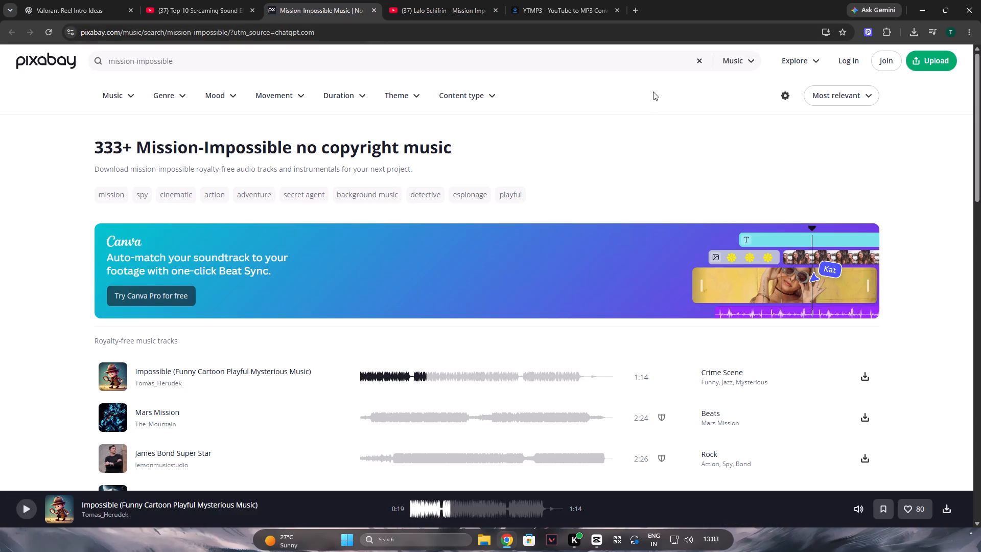
click(103, 376)
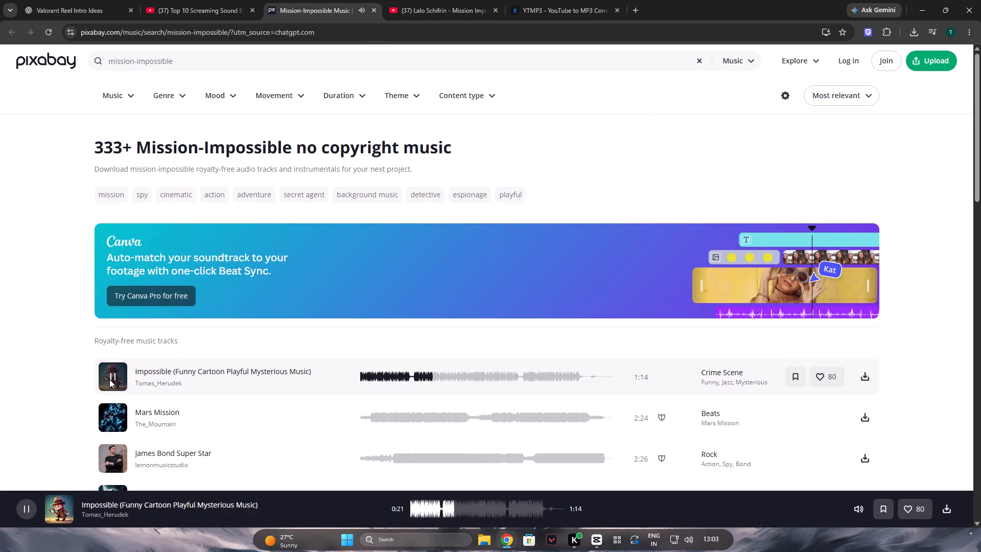
click(109, 379)
click(865, 376)
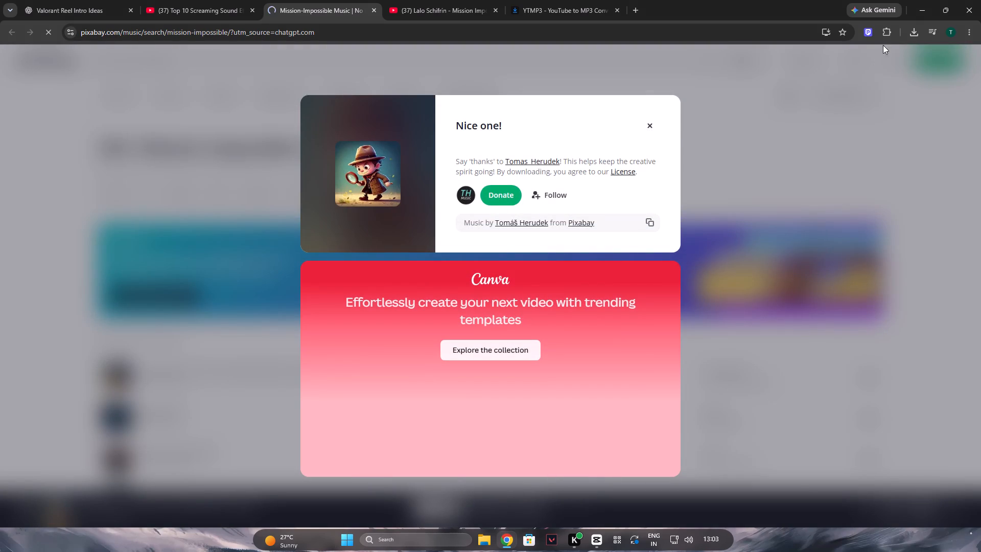
click(915, 31)
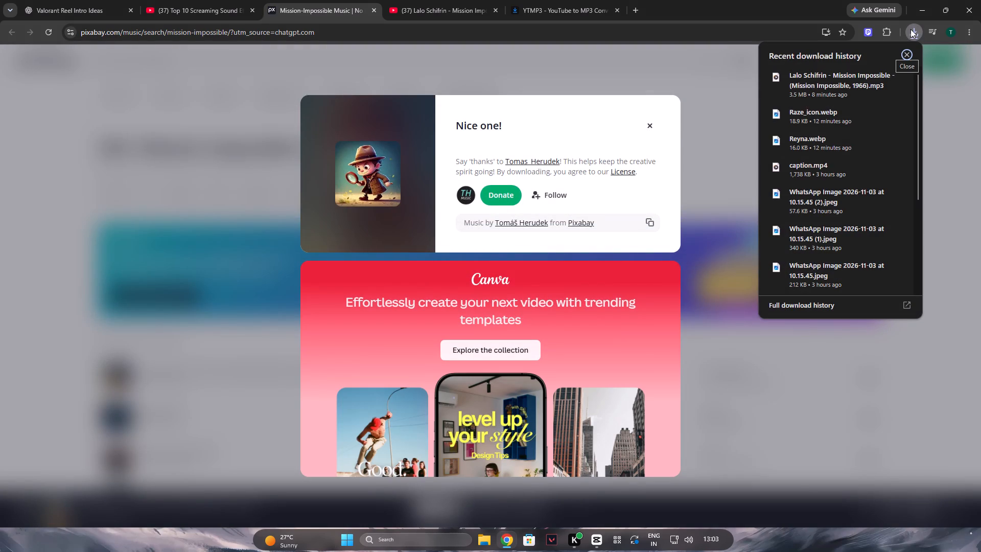
click(916, 28)
click(650, 129)
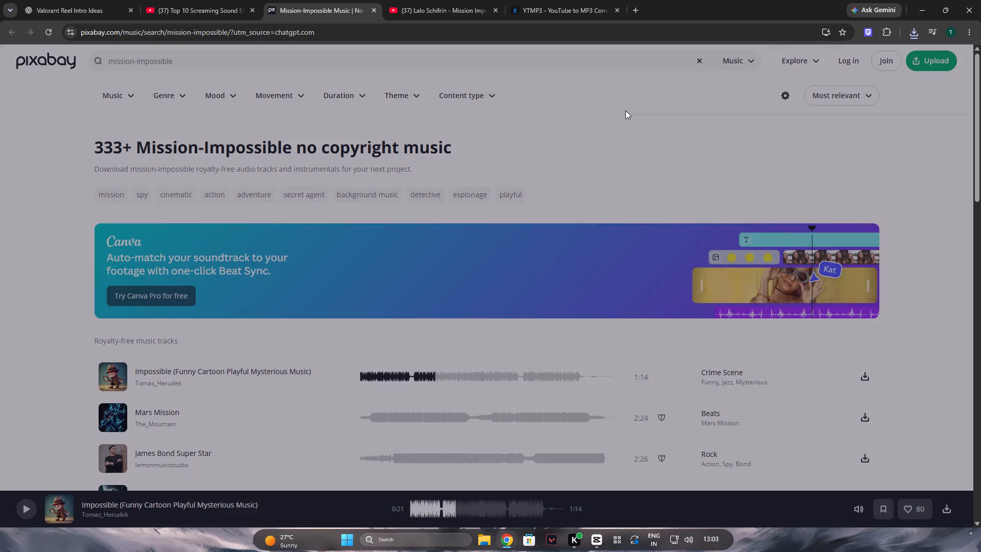
Convert the copied "Top 10 Screaming Sound Effects" link to MP3 on YTMP3 and download the file.
click(458, 1)
click(542, 0)
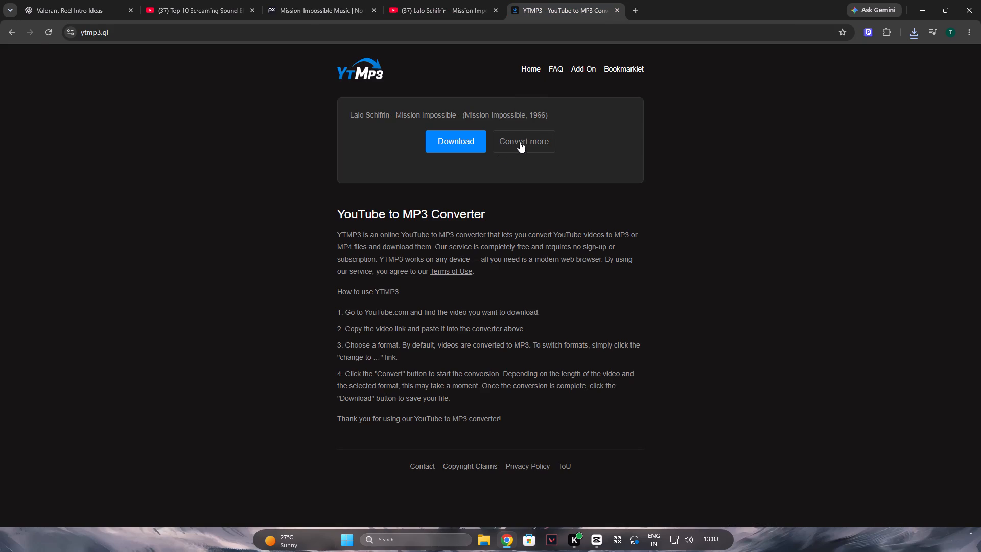
click(521, 140)
click(526, 136)
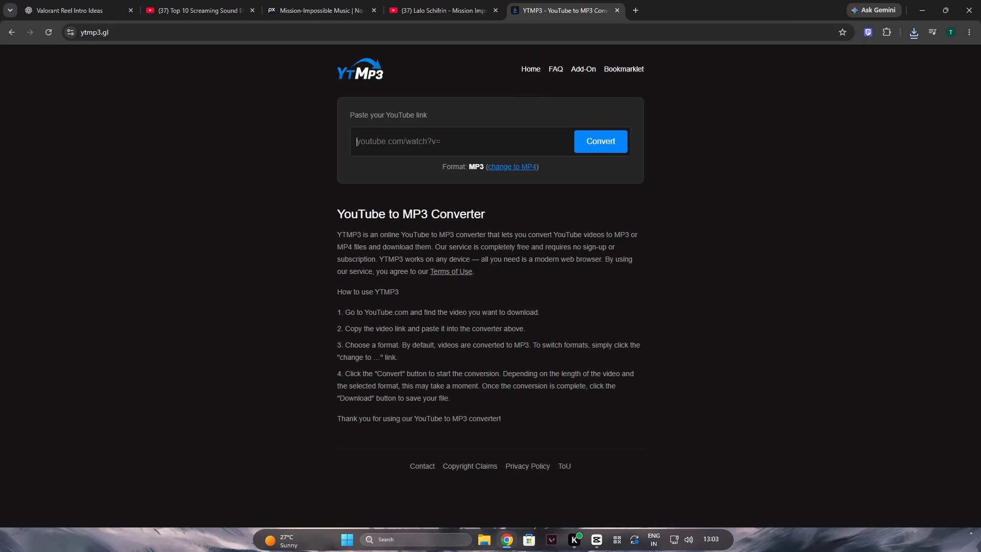
key(ctrl+v)
click(619, 137)
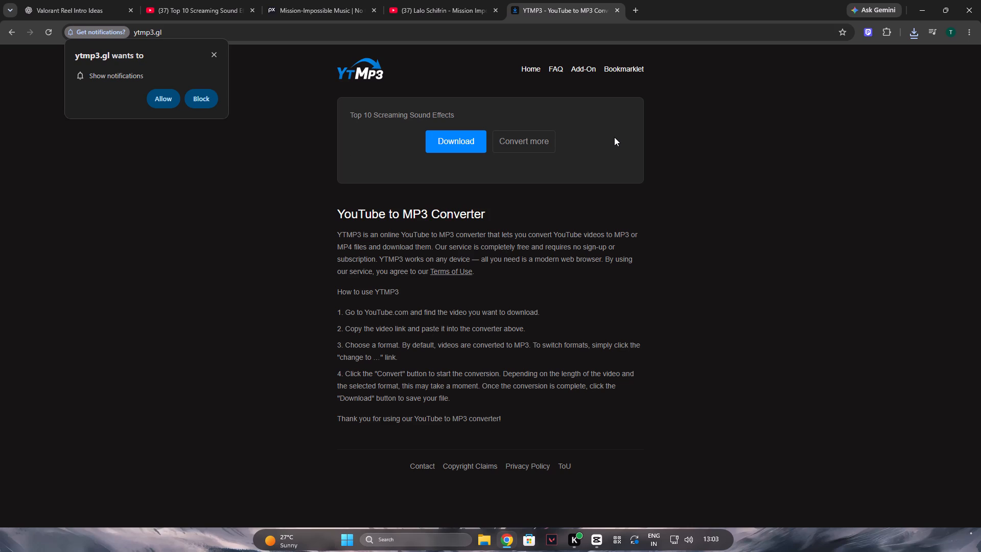
click(470, 146)
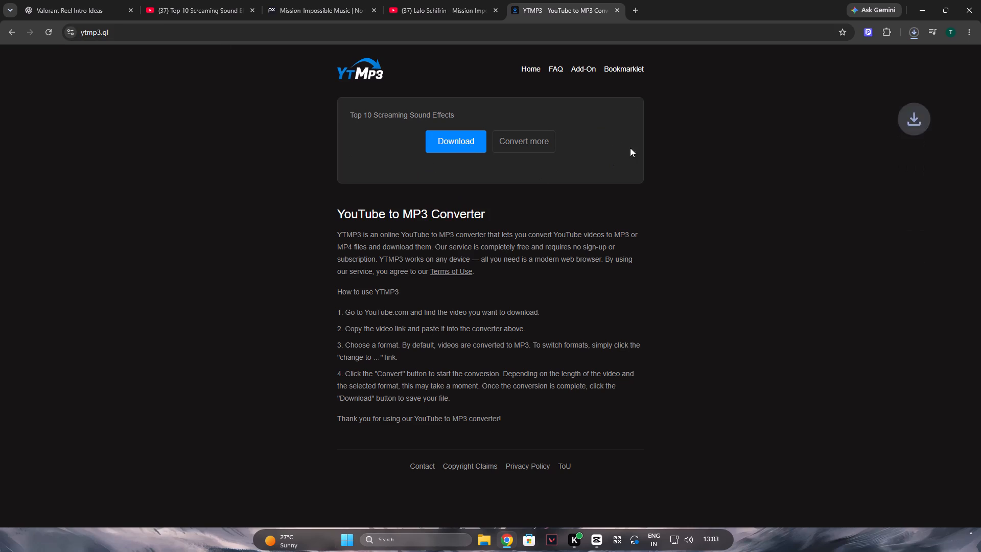
Switch to CapCut and import the downloaded Top 10 Screaming Sound Effects and Impossible funny cartoon MP3 files from Downloads.
click(593, 540)
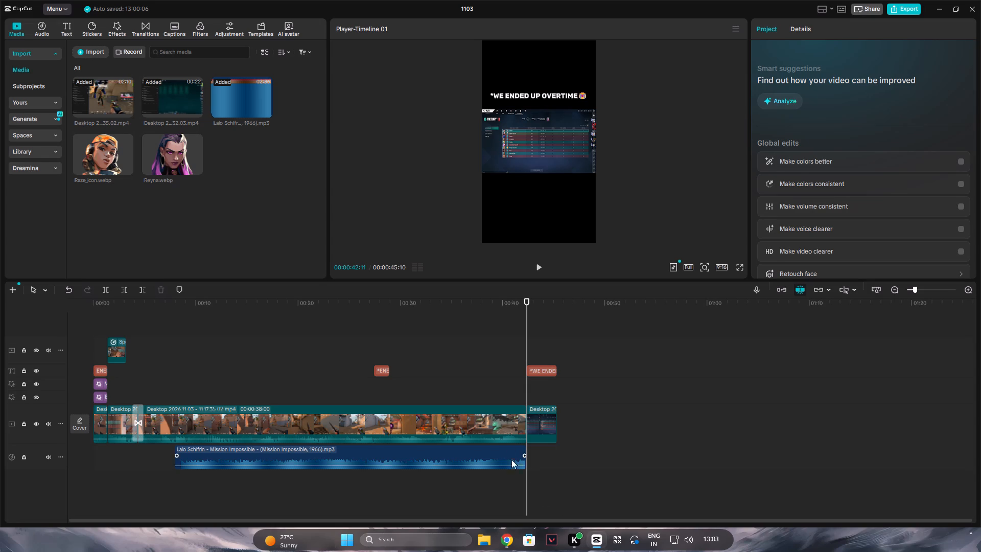
click(96, 50)
click(97, 67)
drag(402, 93, 390, 107)
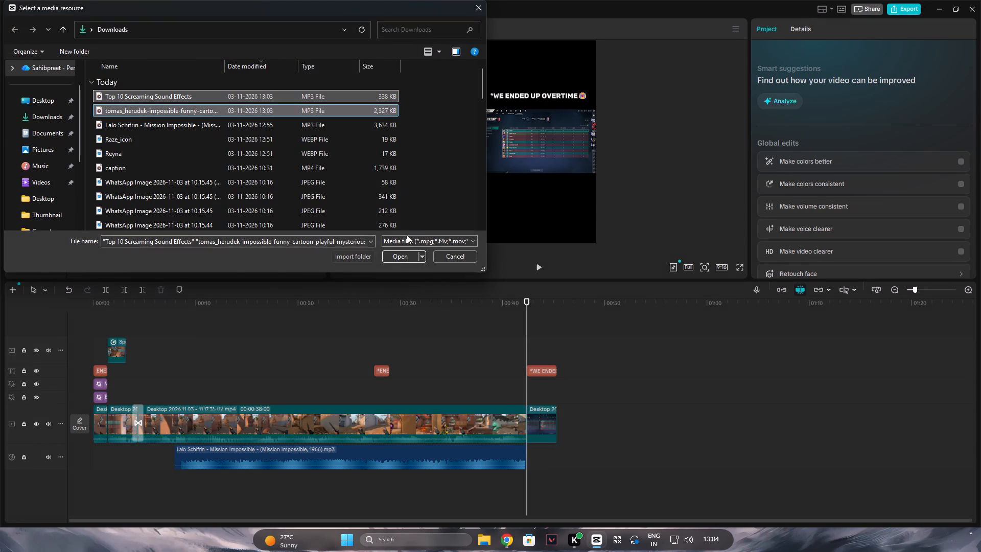
click(400, 263)
click(394, 256)
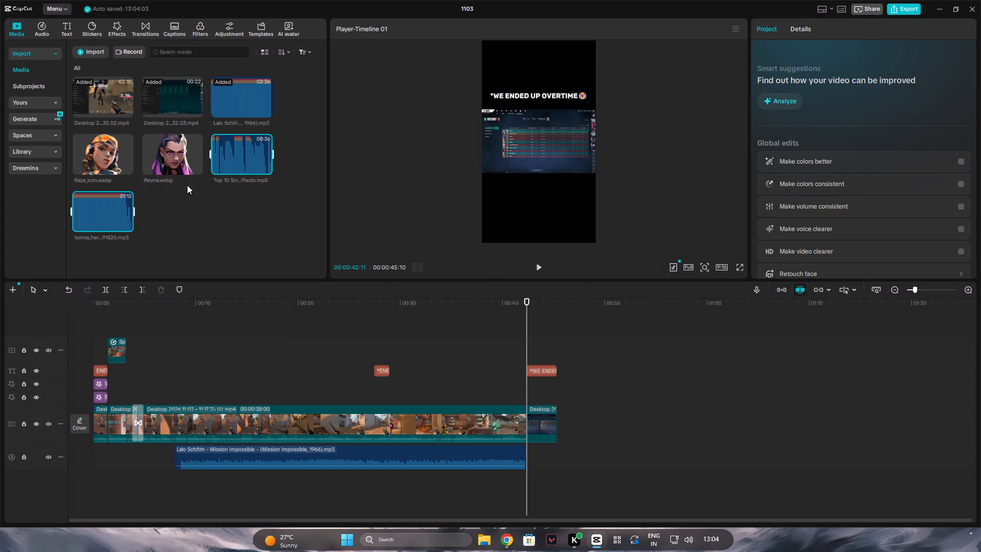
Place both imported audio files on a new audio track below the Mission Impossible music, starting just after the overtime clip ends.
drag(227, 158, 555, 483)
click(756, 444)
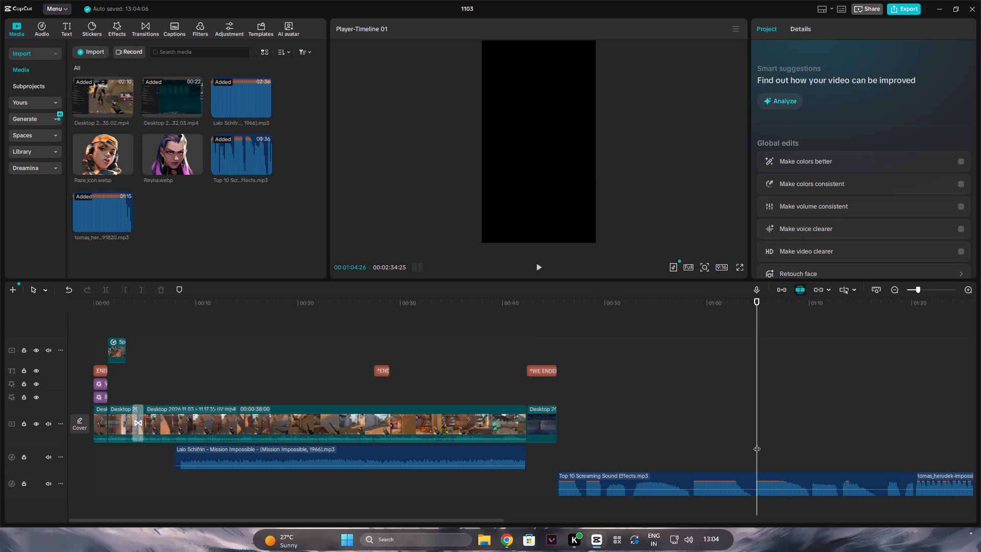
Listen to different parts of the Top 10 Screaming Sound Effects audio and the start of the funny cartoon track.
click(751, 443)
key(space)
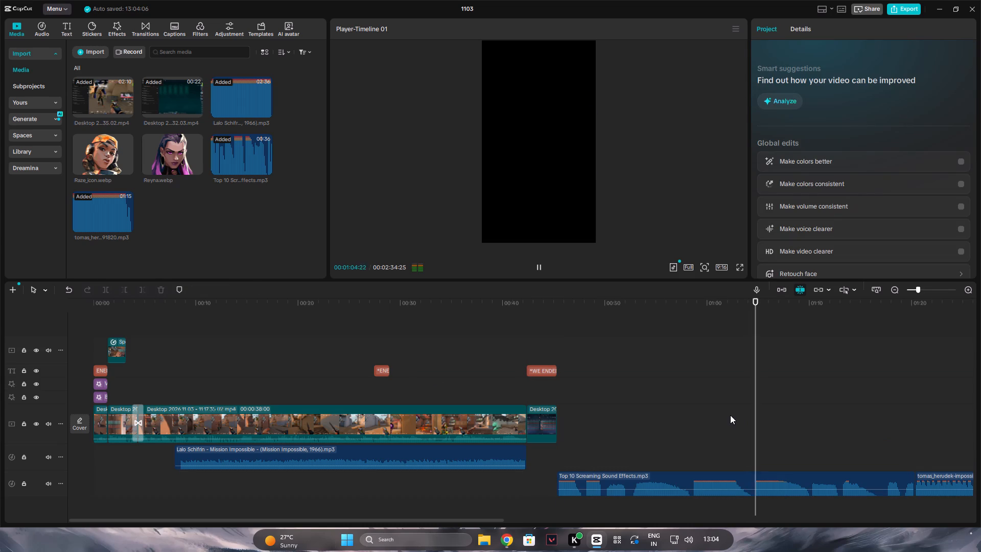
click(690, 437)
key(space)
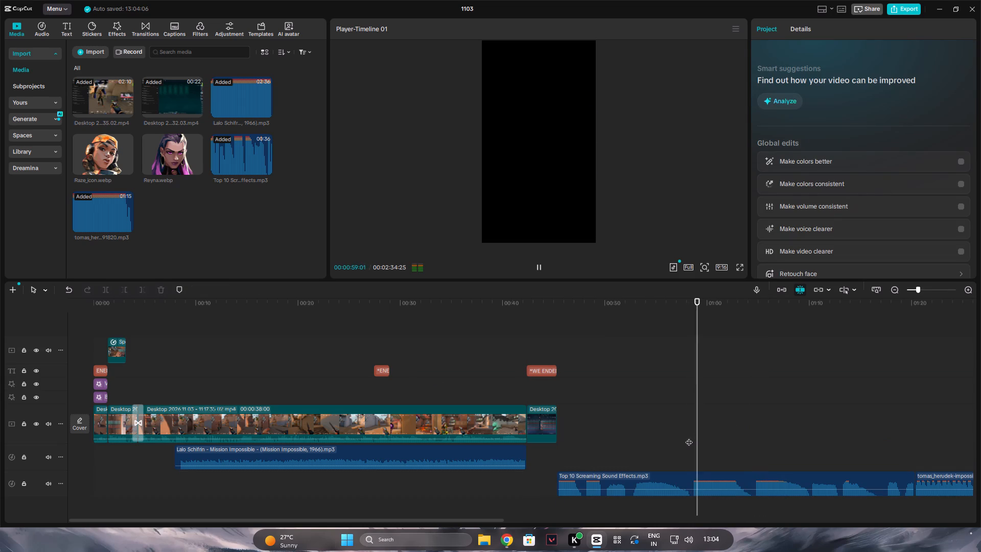
click(913, 438)
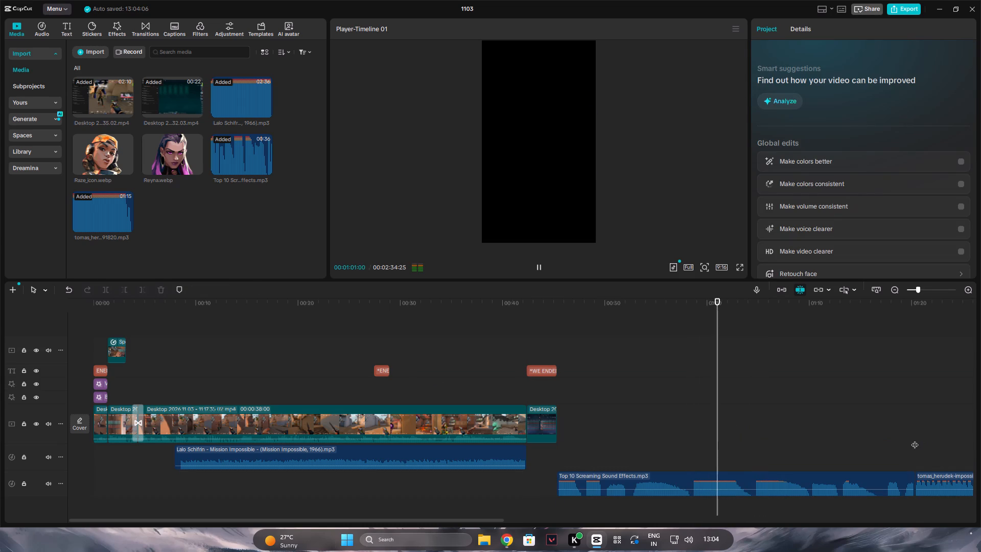
key(space)
drag(469, 520, 501, 519)
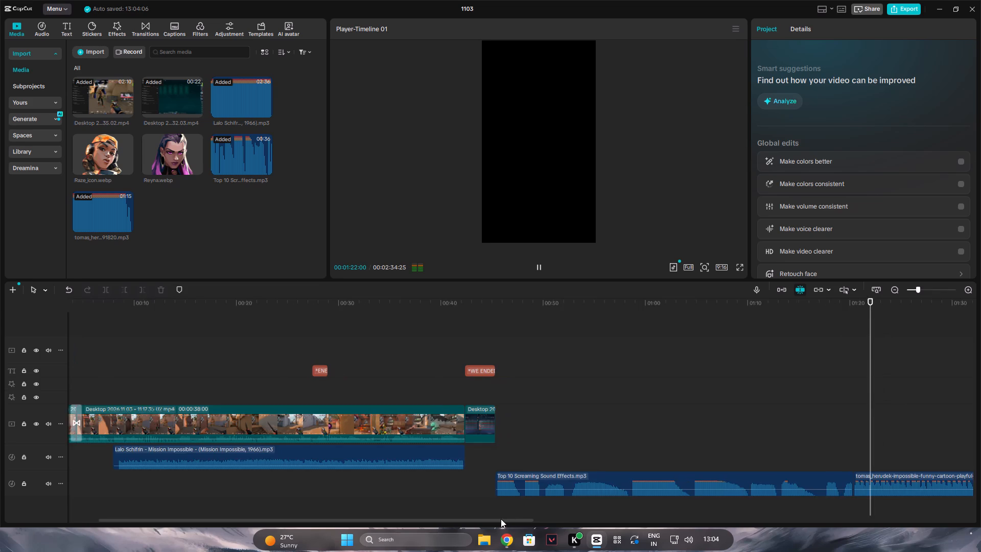
drag(501, 519, 549, 516)
click(675, 453)
key(space)
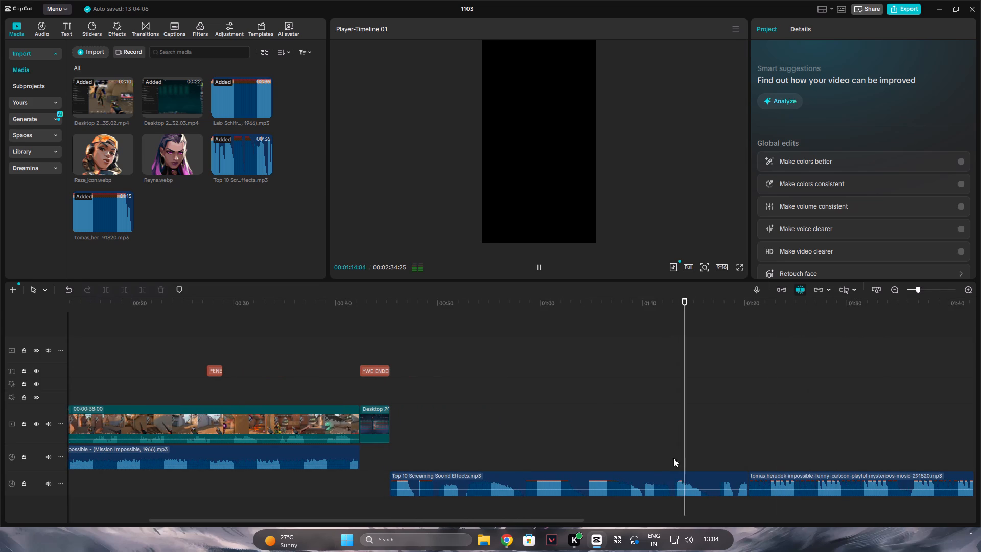
click(638, 459)
key(space)
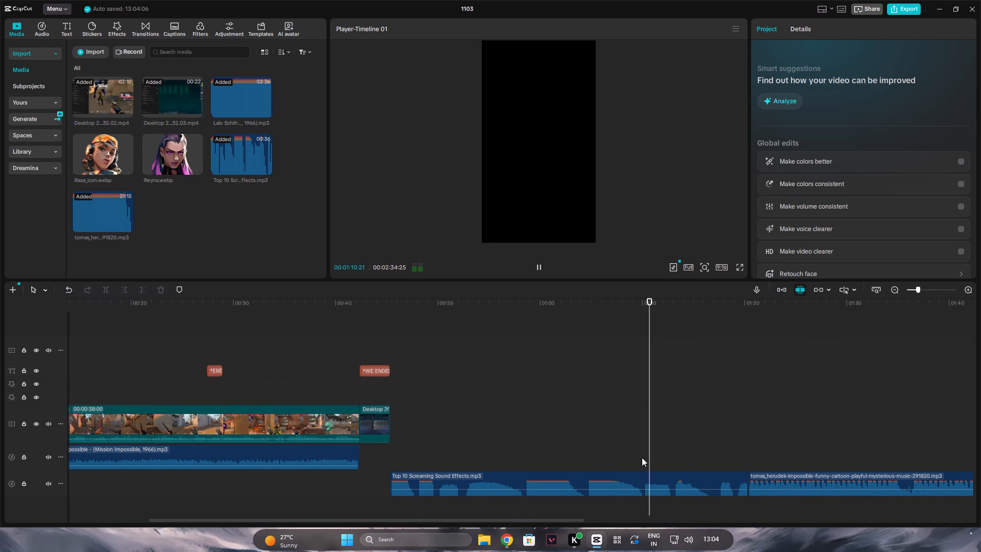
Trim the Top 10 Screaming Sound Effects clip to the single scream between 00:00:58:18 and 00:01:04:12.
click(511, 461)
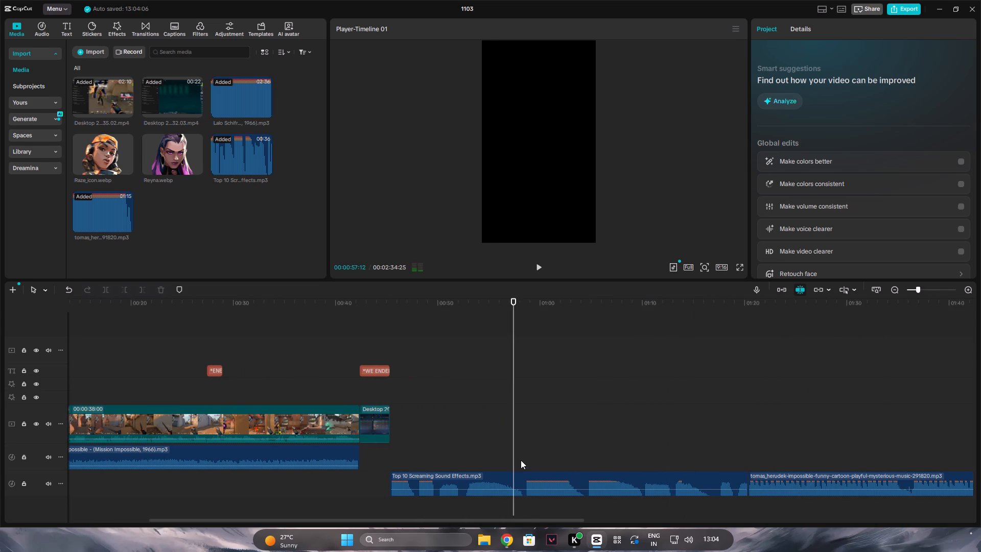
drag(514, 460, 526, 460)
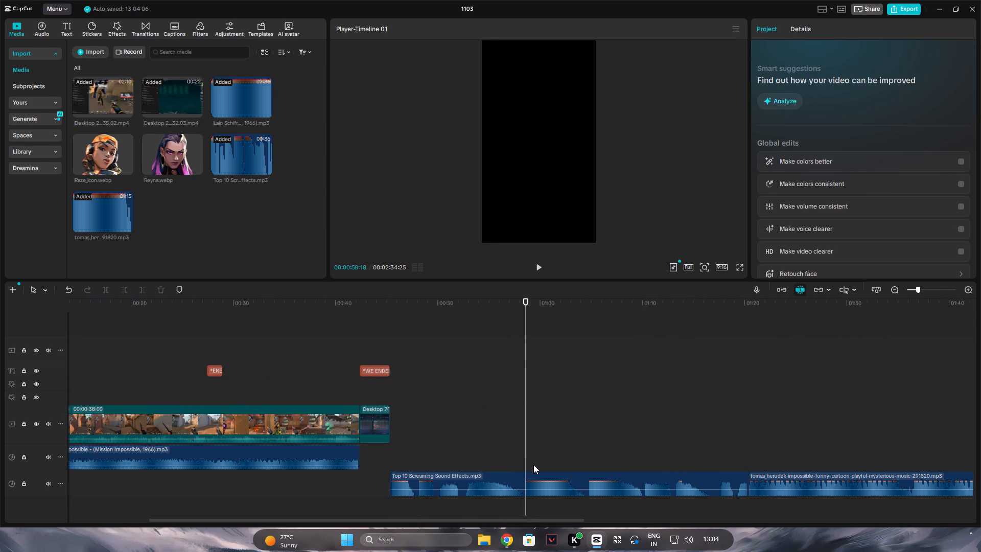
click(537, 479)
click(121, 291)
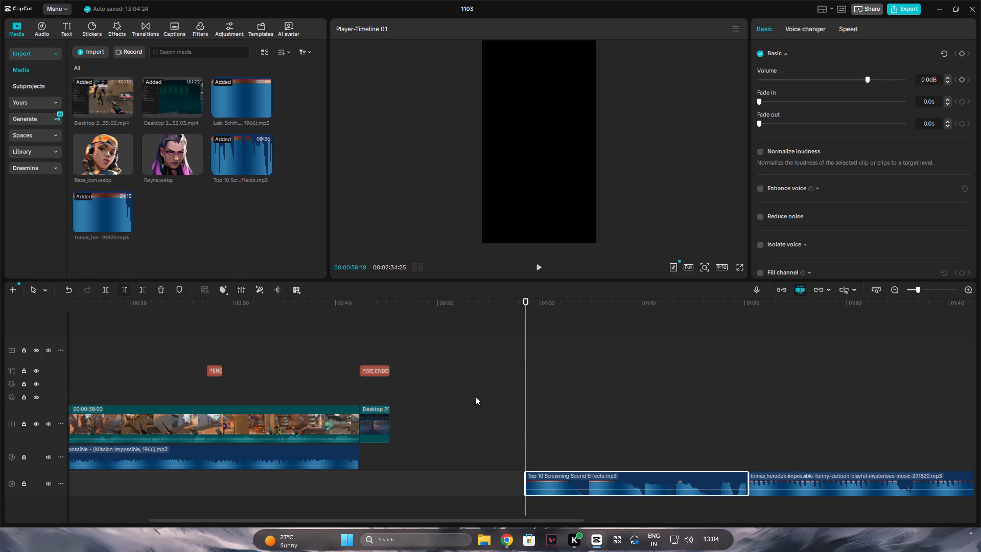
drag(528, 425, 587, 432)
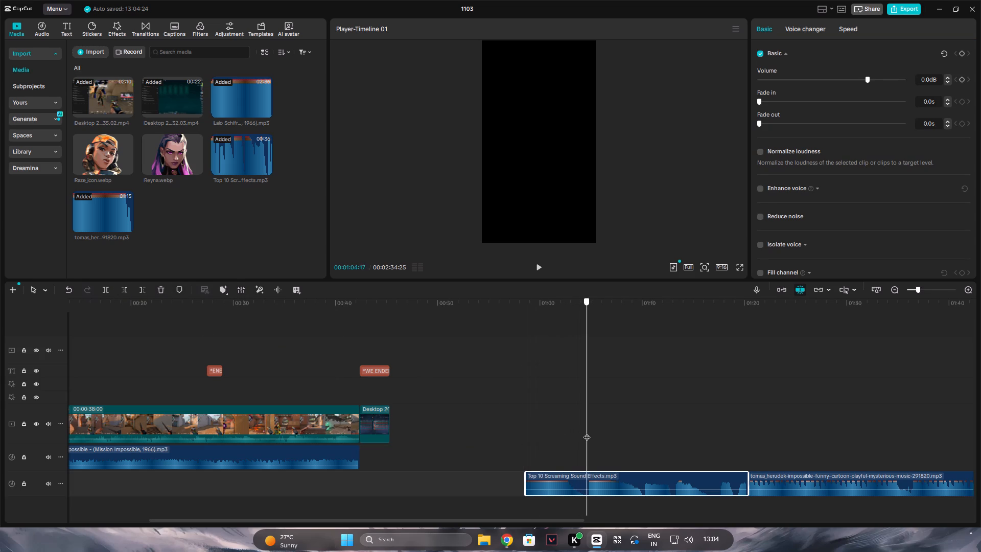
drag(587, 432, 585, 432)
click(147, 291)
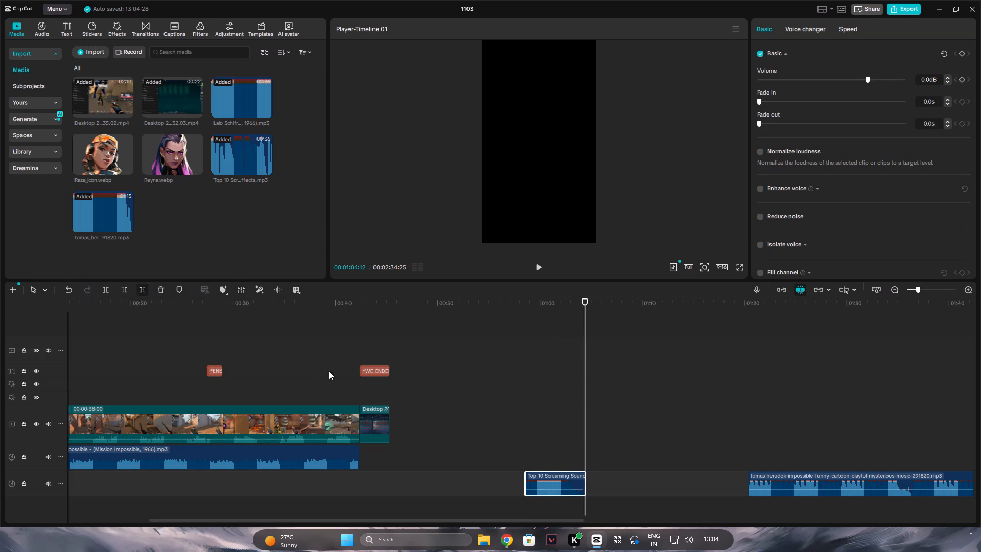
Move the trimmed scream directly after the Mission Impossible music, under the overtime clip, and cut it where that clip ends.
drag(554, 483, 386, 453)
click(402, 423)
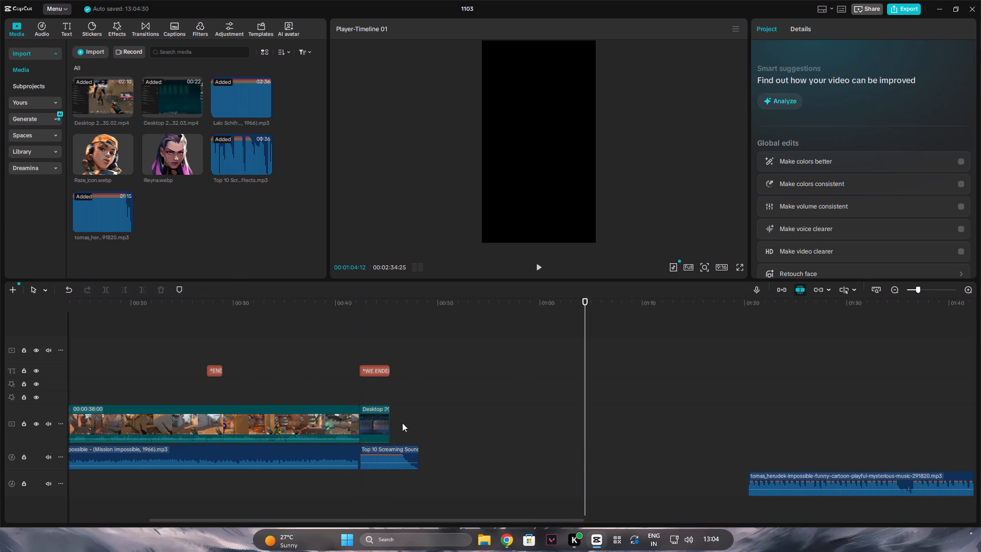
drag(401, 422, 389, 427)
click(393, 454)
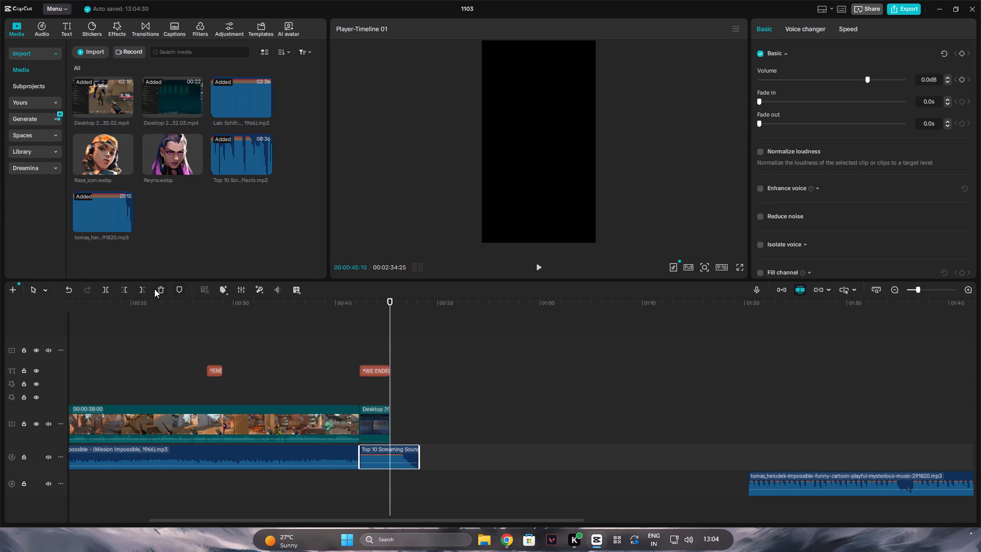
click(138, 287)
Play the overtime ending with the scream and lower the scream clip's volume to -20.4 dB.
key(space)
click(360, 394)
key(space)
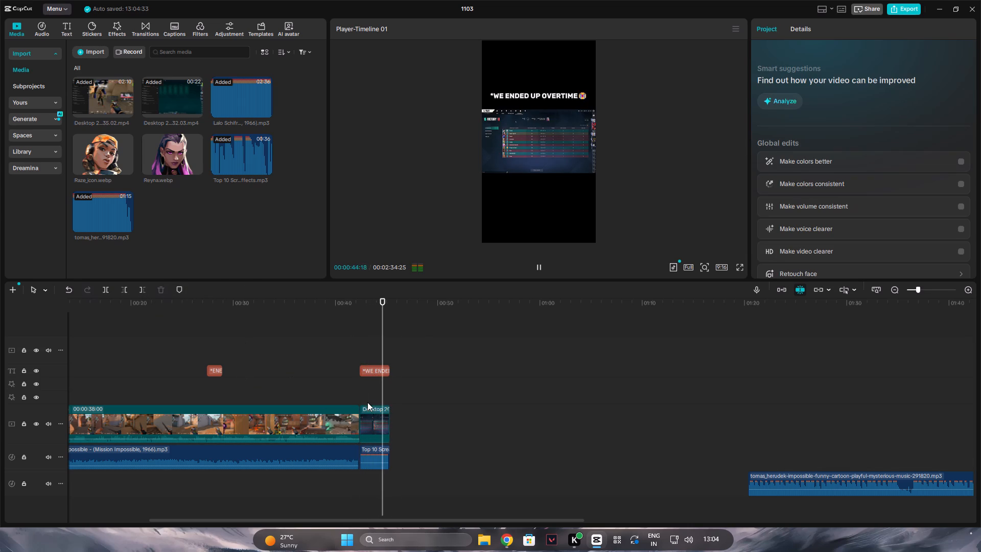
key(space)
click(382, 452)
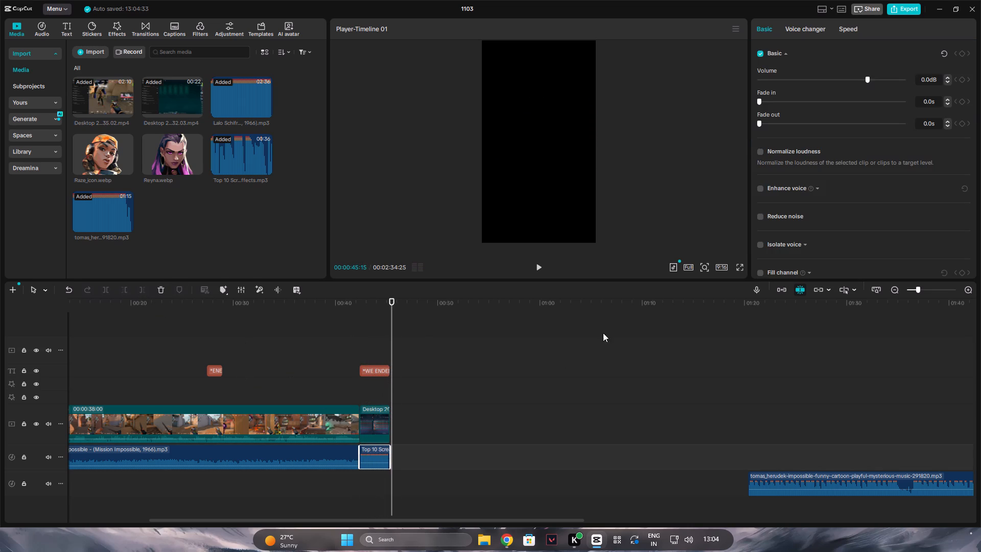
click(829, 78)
click(364, 394)
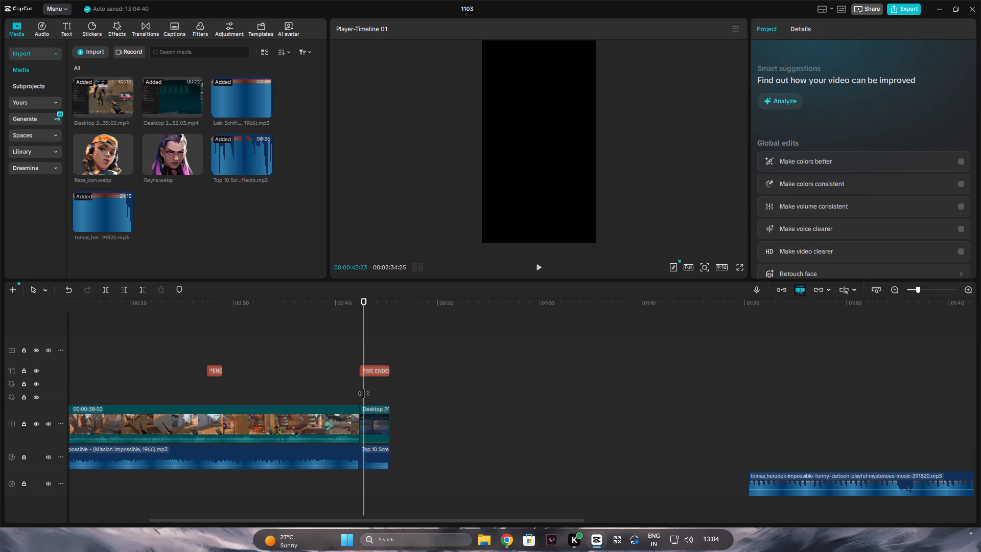
key(space)
key(space)
click(371, 455)
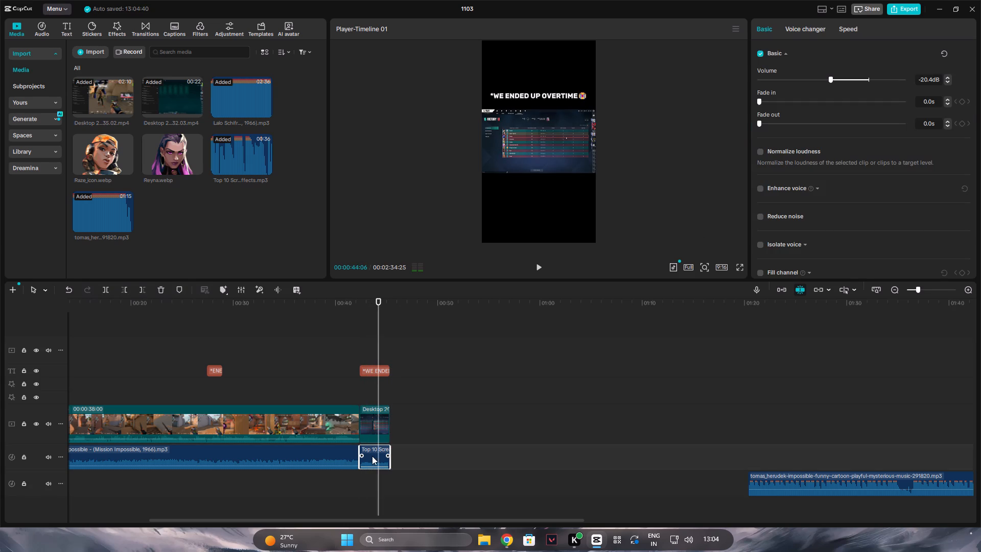
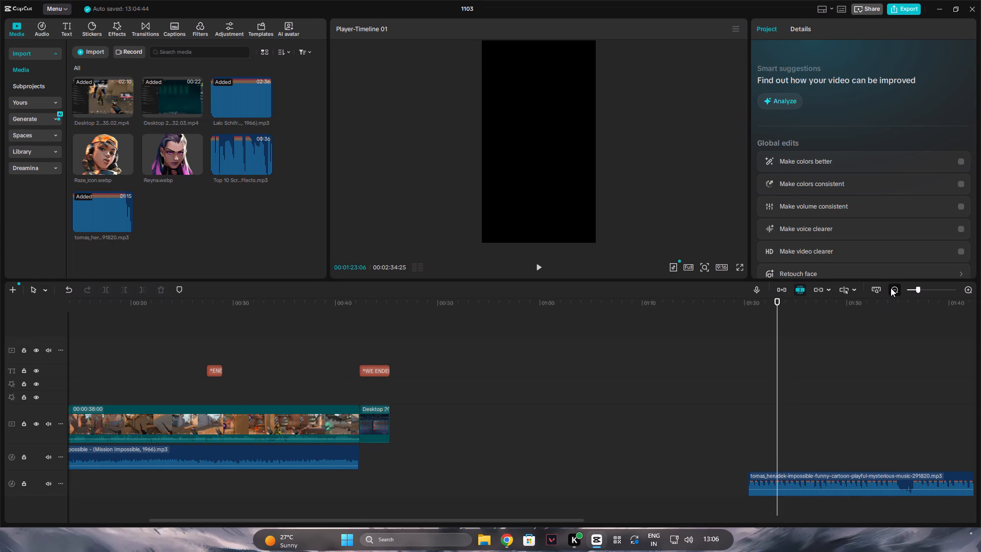
click(732, 481)
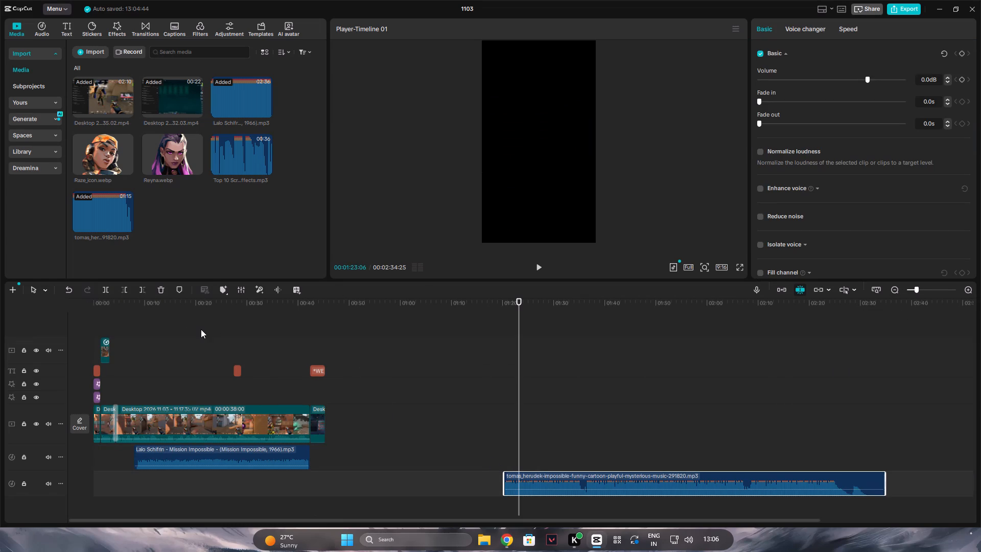
click(163, 293)
double_click(309, 397)
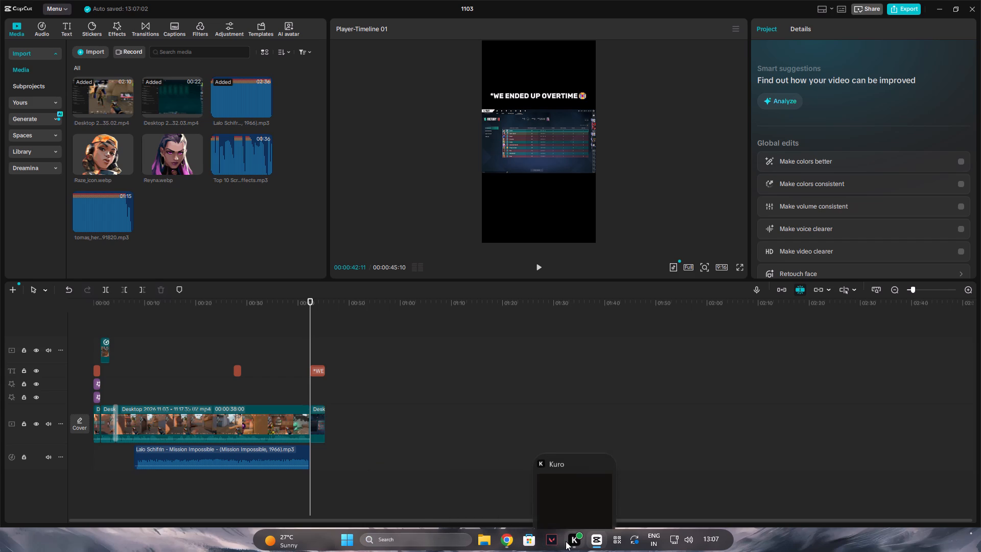
Launch Discord from the Windows recent searches.
click(426, 542)
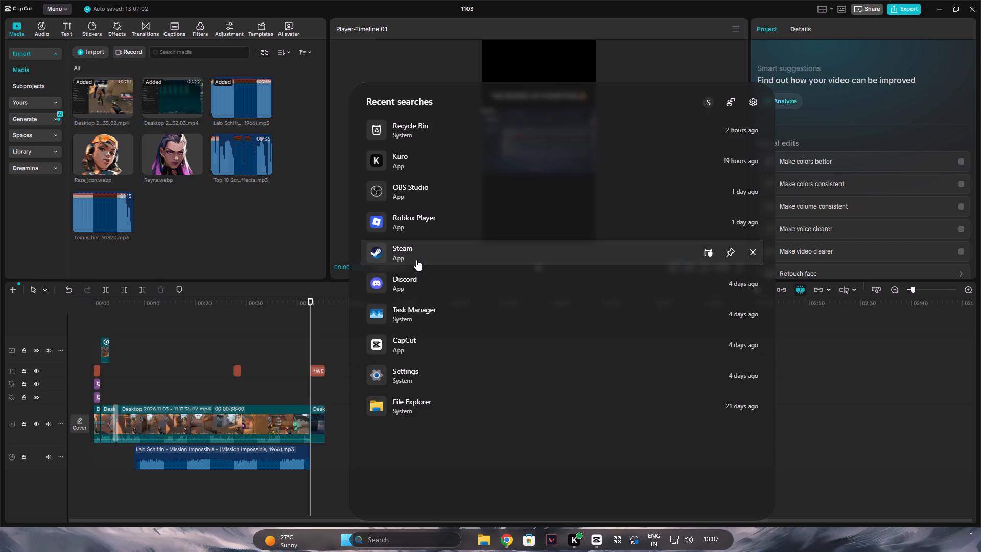
click(410, 281)
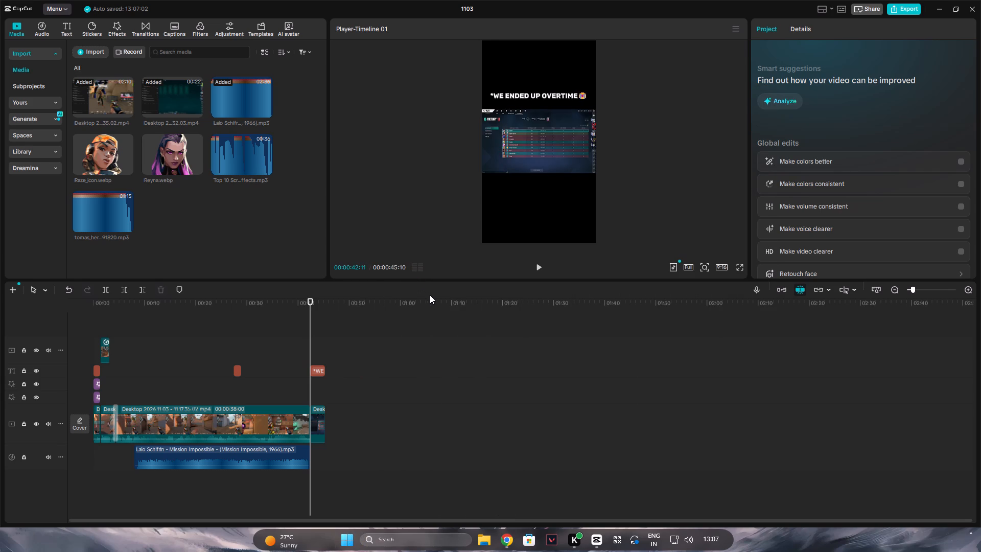
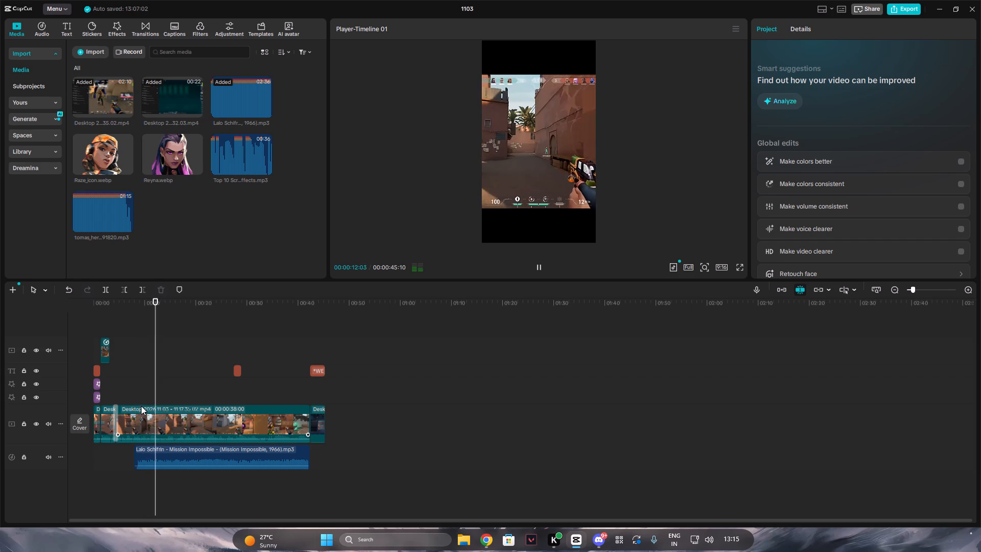
Move the playhead back to about 00:00:08, near the start of the Mission Impossible music, to review that part of the gameplay.
click(144, 401)
drag(147, 400, 138, 405)
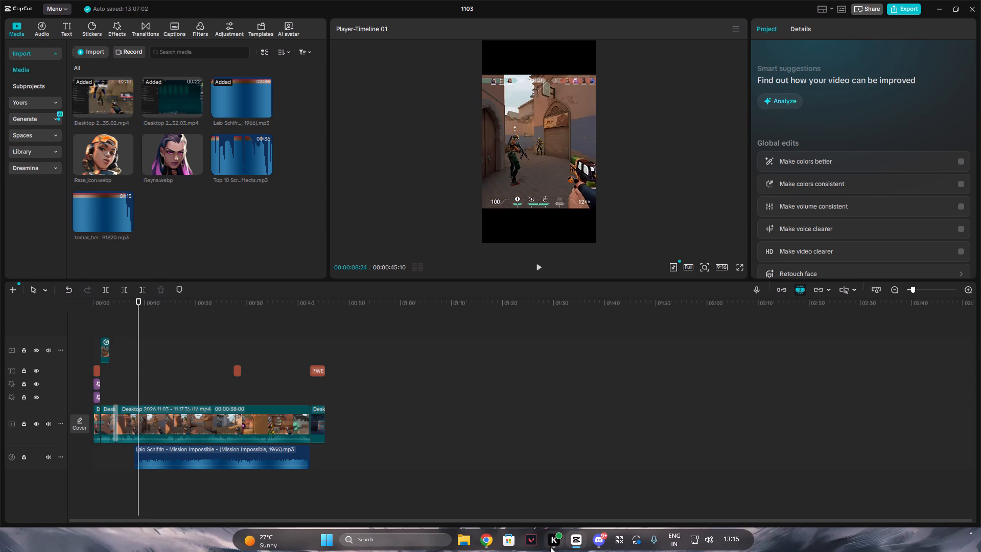
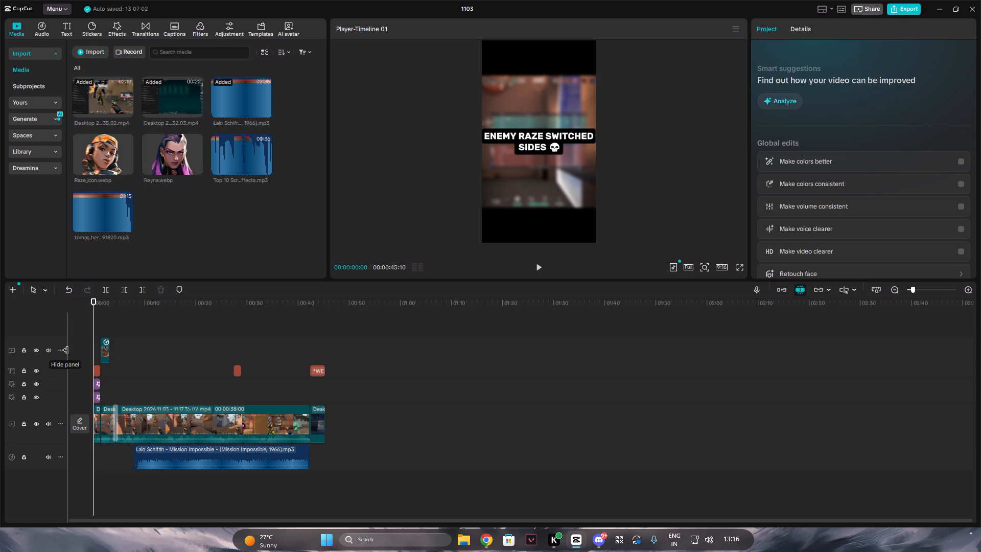
Play the whole short from the start to its overtime ending in full-screen preview.
click(739, 269)
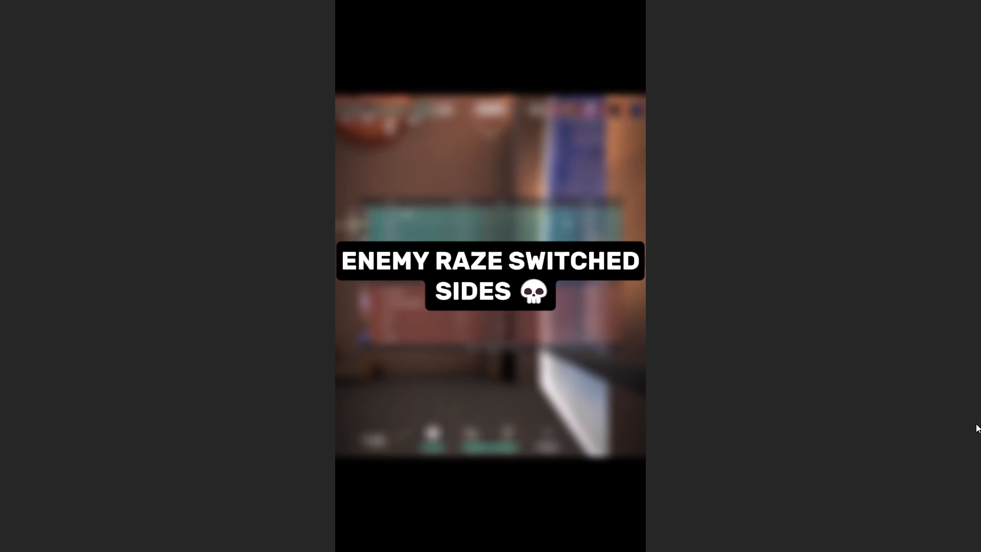
key(space)
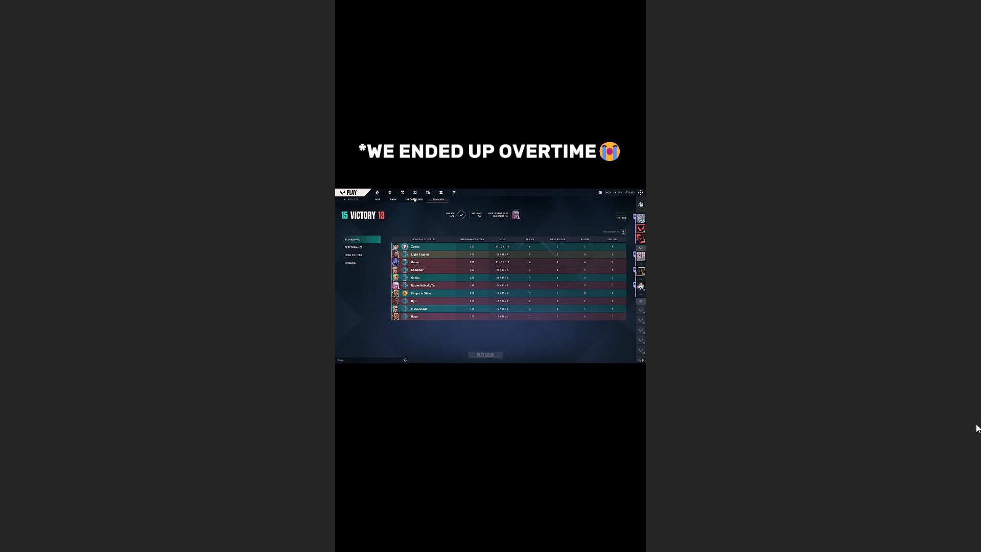
drag(722, 506, 713, 515)
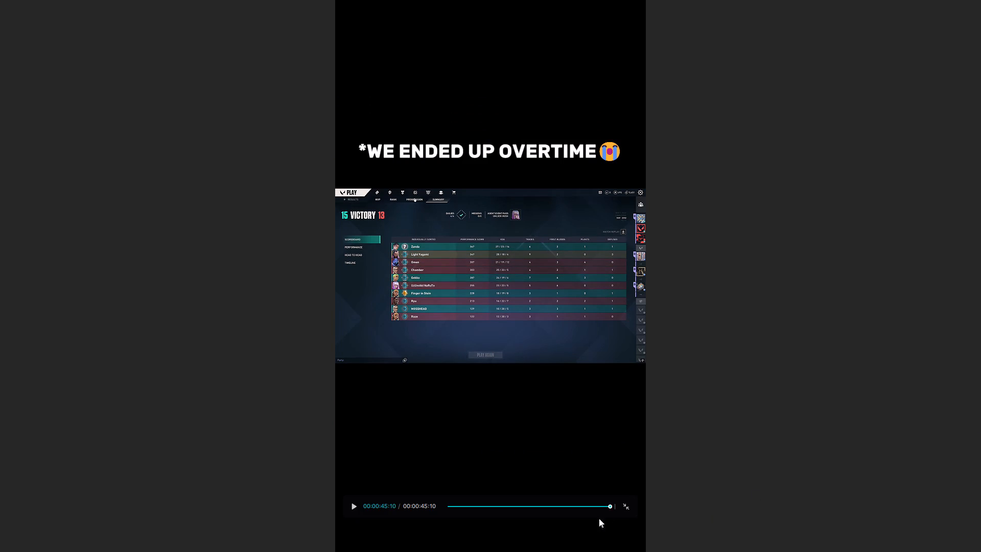
click(629, 508)
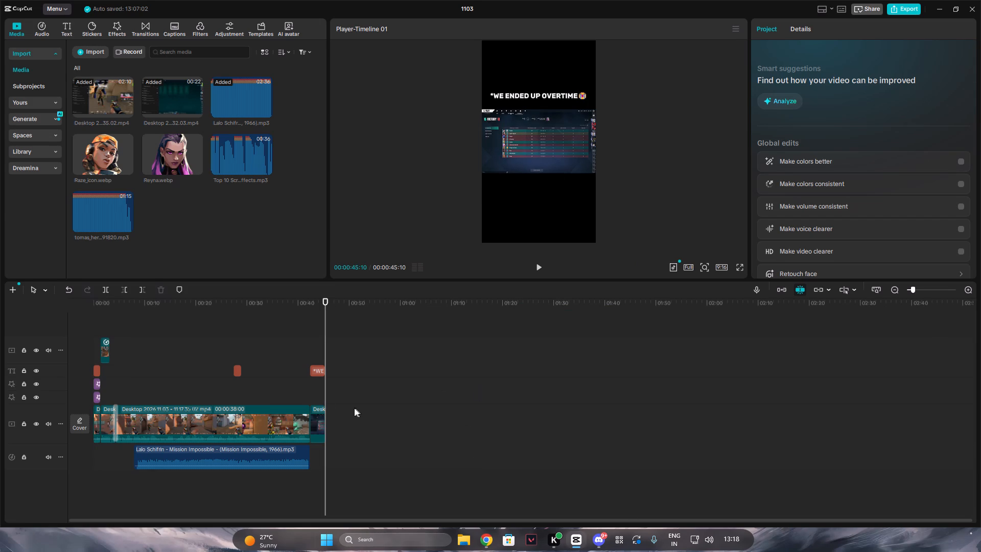
Recheck the overtime scoreboard ending of the short in full-screen preview.
click(739, 273)
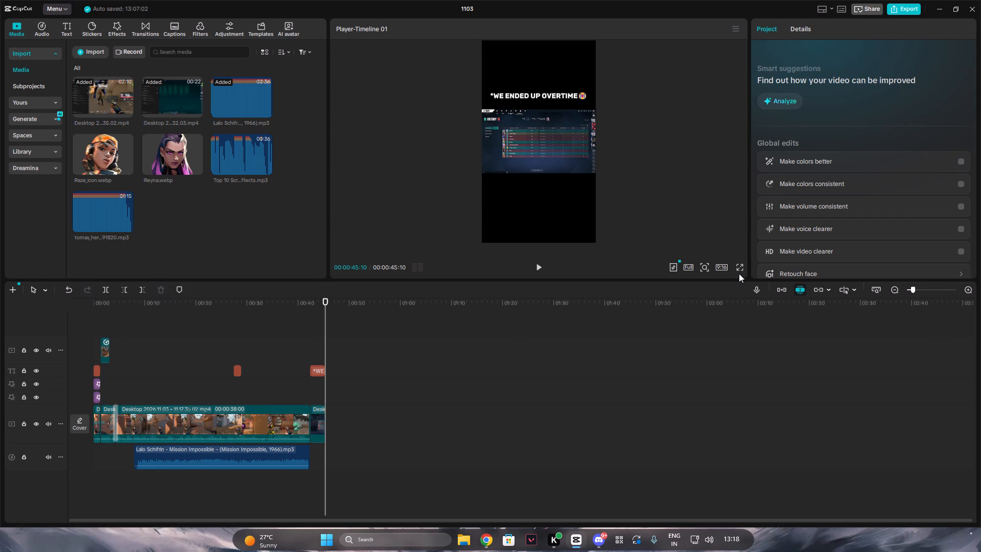
click(739, 273)
click(737, 267)
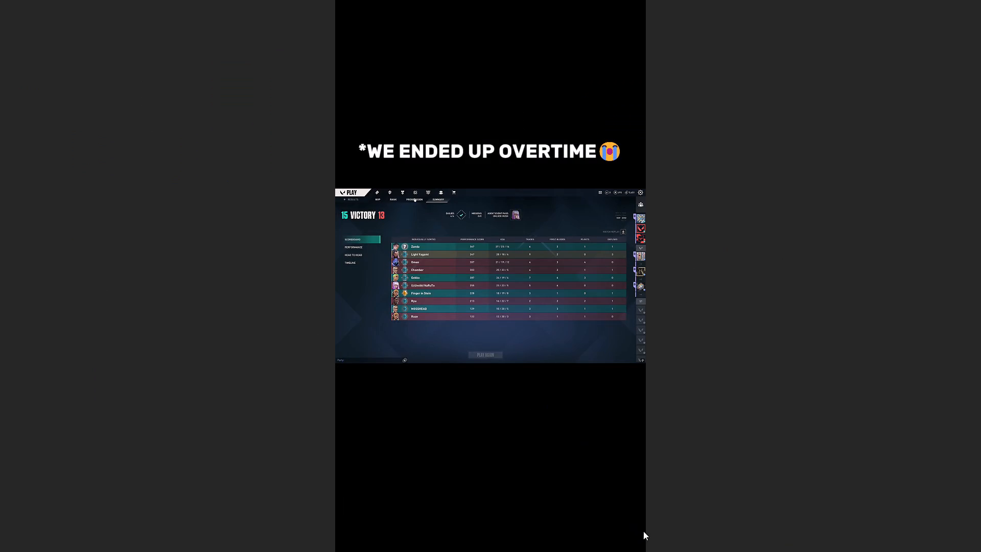
click(618, 510)
click(621, 510)
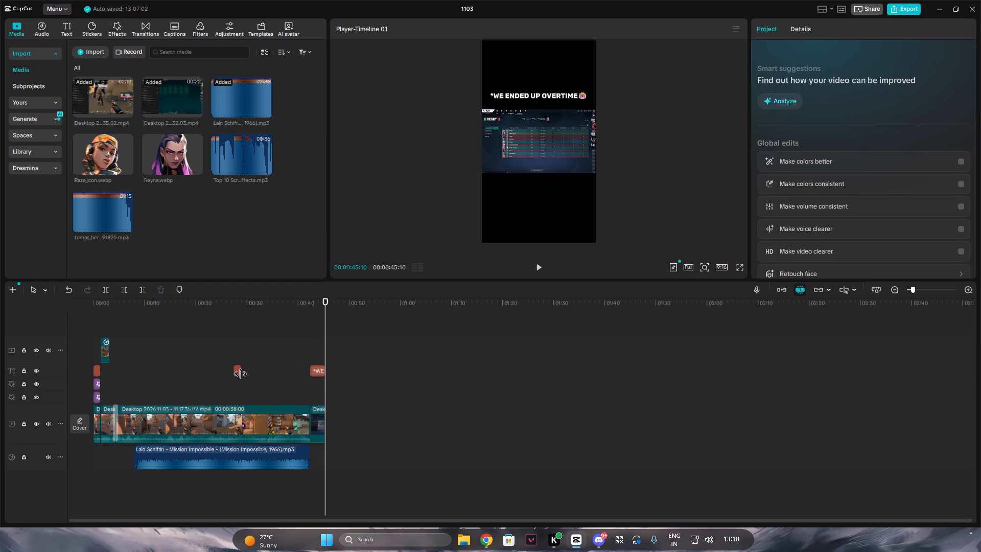
click(247, 382)
drag(248, 383, 317, 403)
click(741, 266)
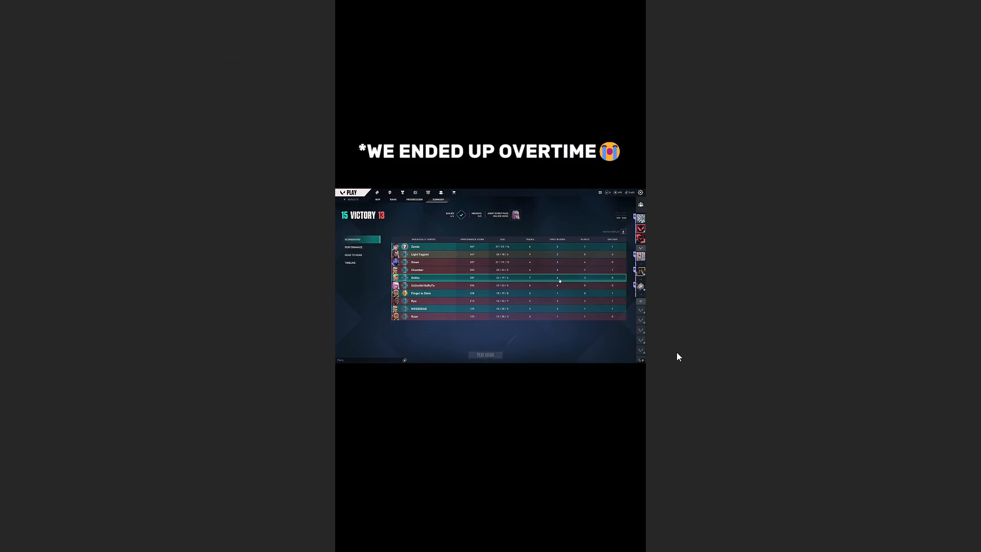
drag(677, 379, 681, 386)
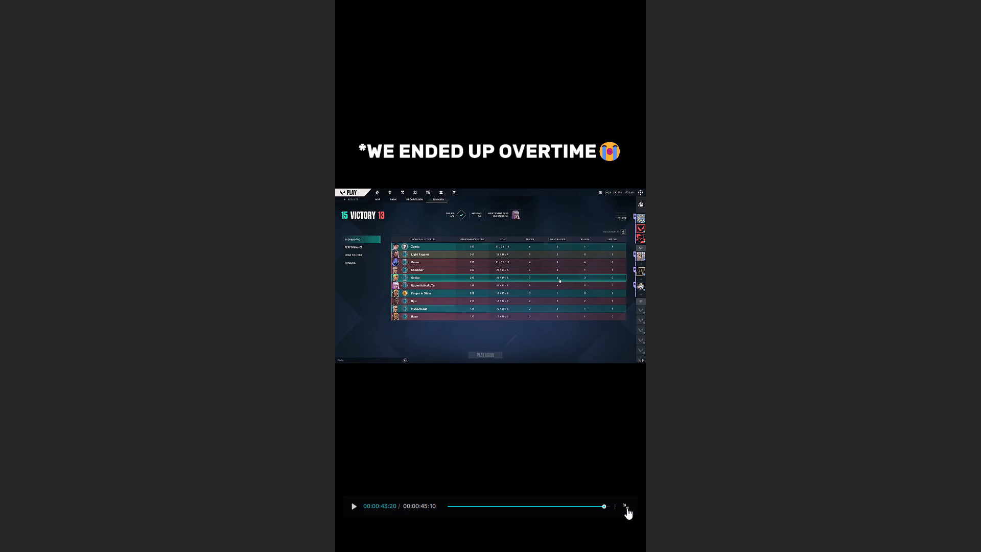
click(626, 509)
Set the font size of the "*ENEMY RAZE NADE" caption to 26.
click(304, 399)
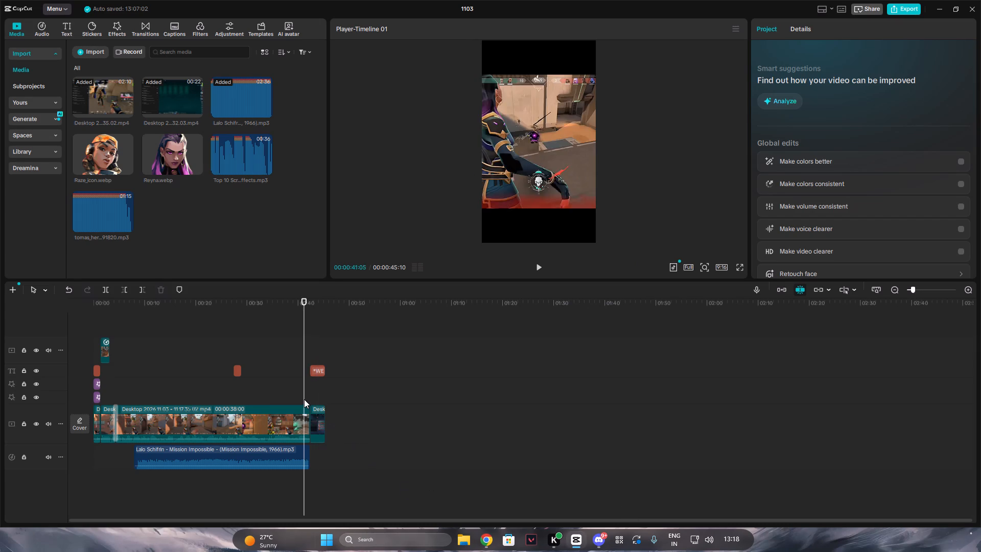
drag(304, 399, 134, 452)
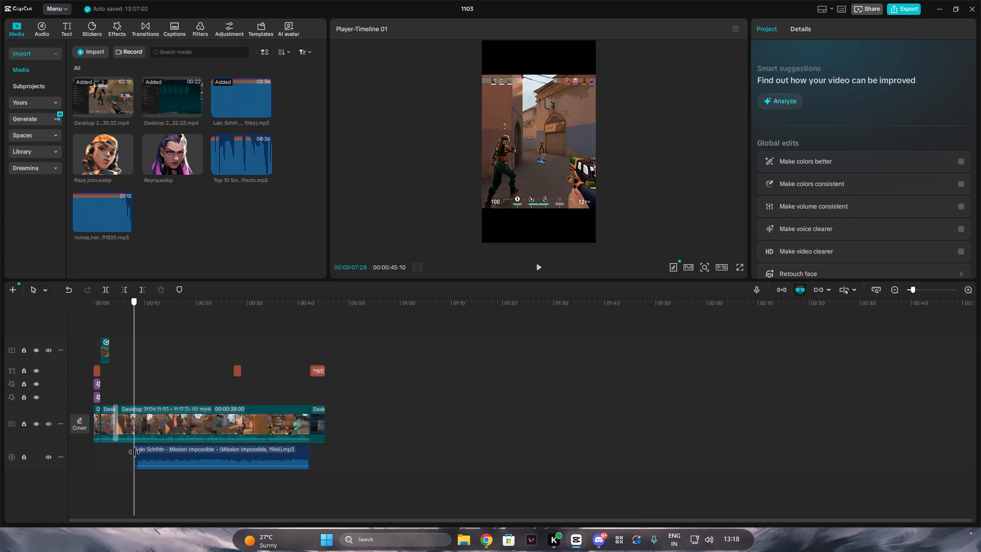
drag(134, 452, 235, 425)
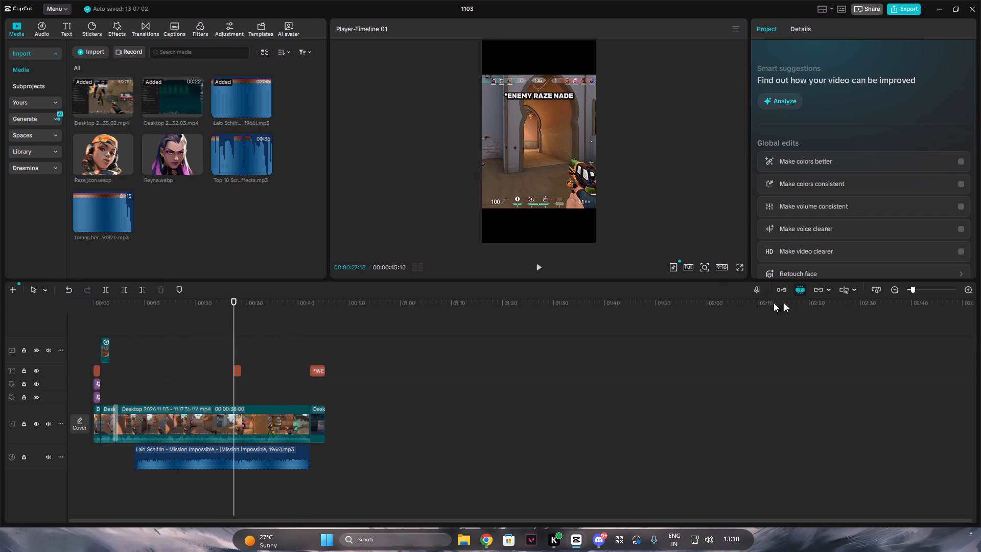
click(980, 283)
click(974, 285)
double_click(970, 290)
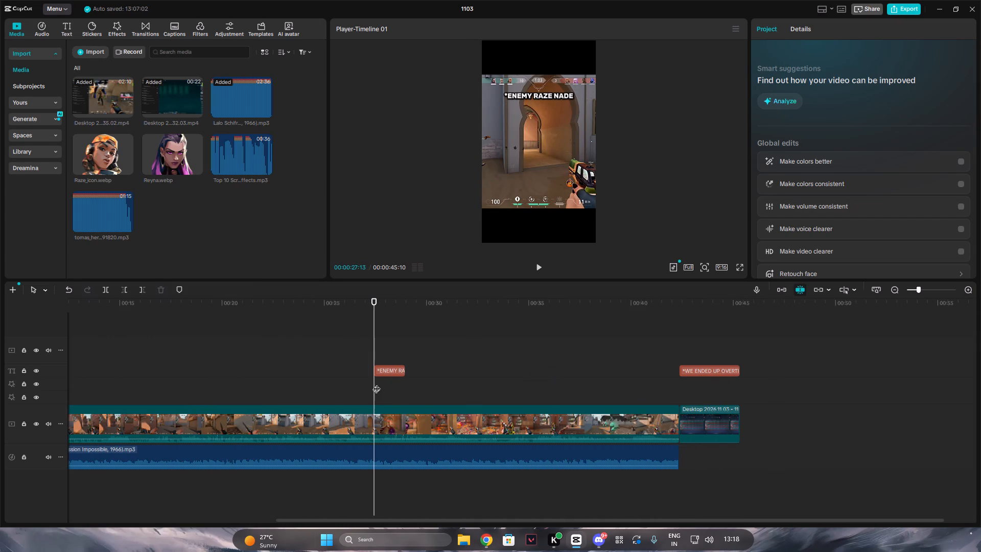
click(390, 371)
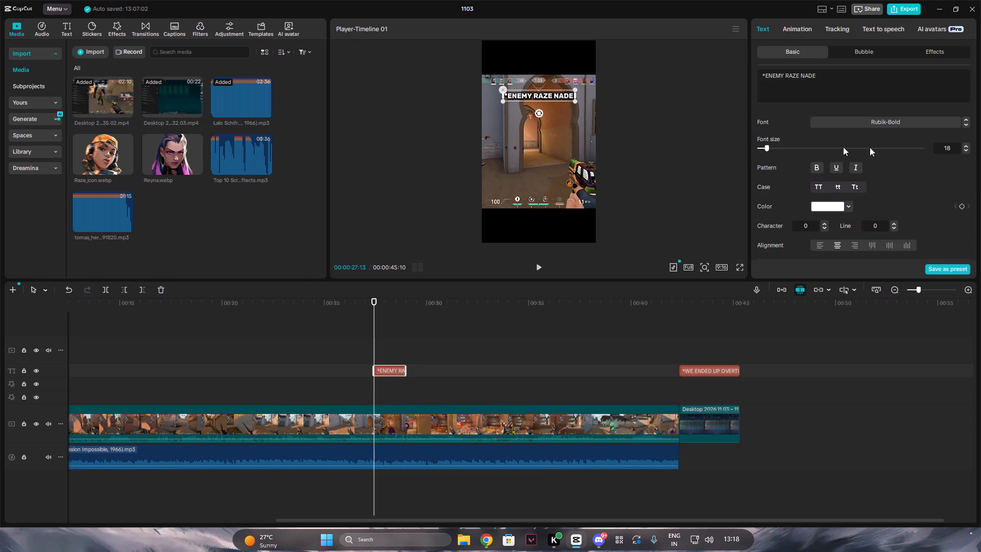
triple_click(968, 145)
triple_click(966, 145)
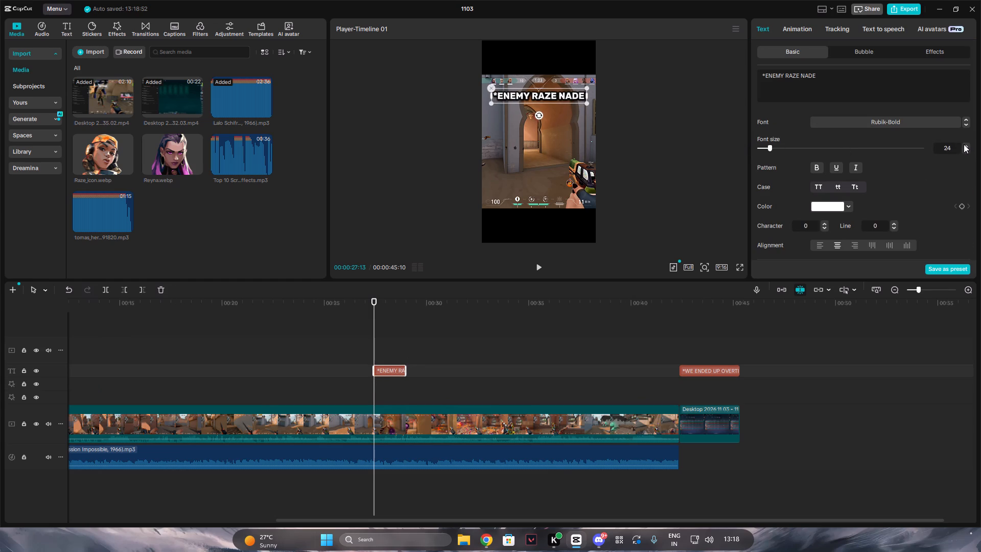
click(964, 144)
triple_click(963, 144)
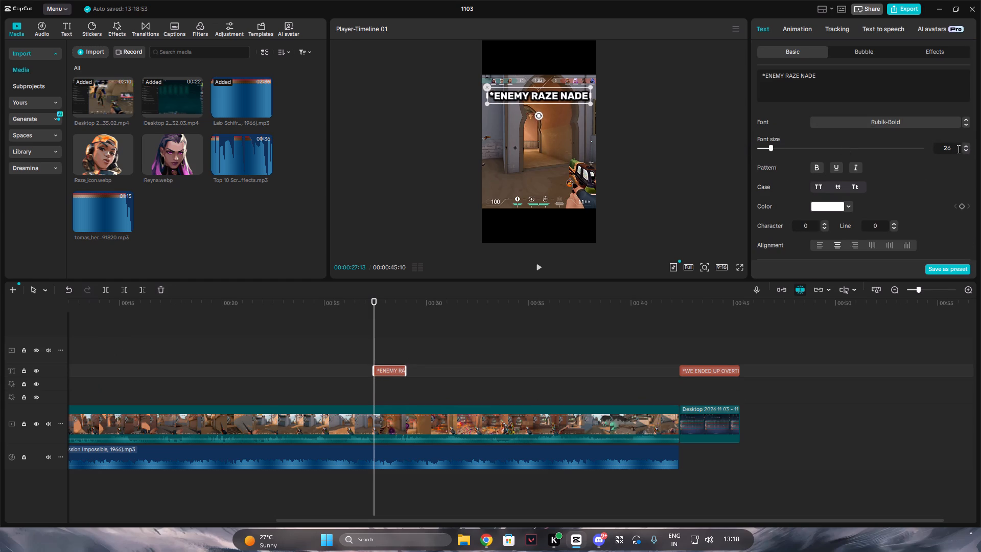
double_click(672, 381)
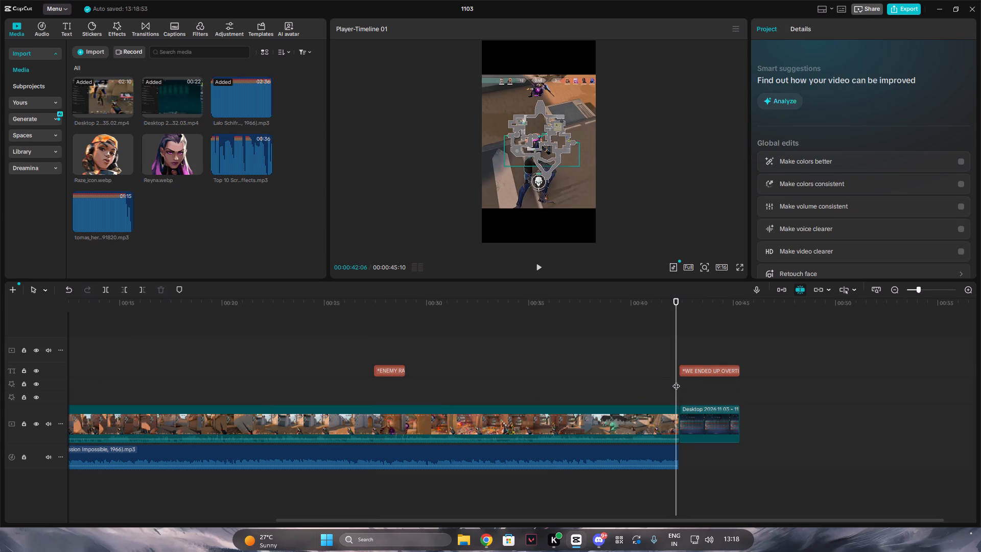
click(737, 268)
key(space)
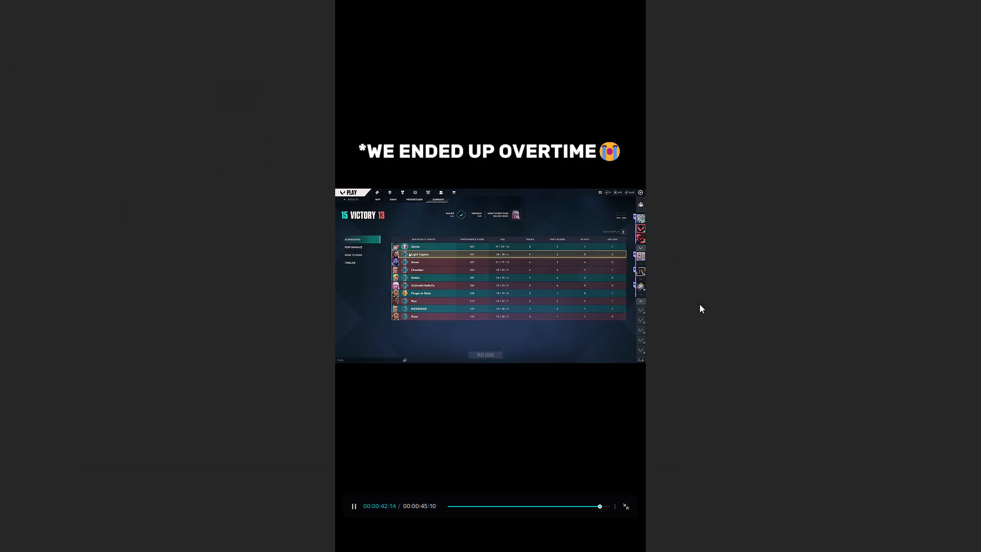
key(space)
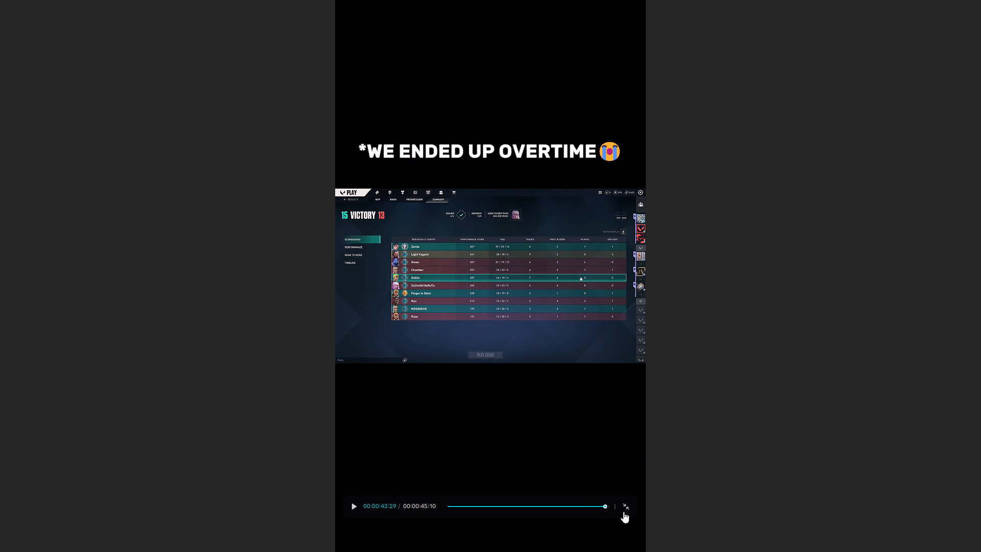
click(625, 506)
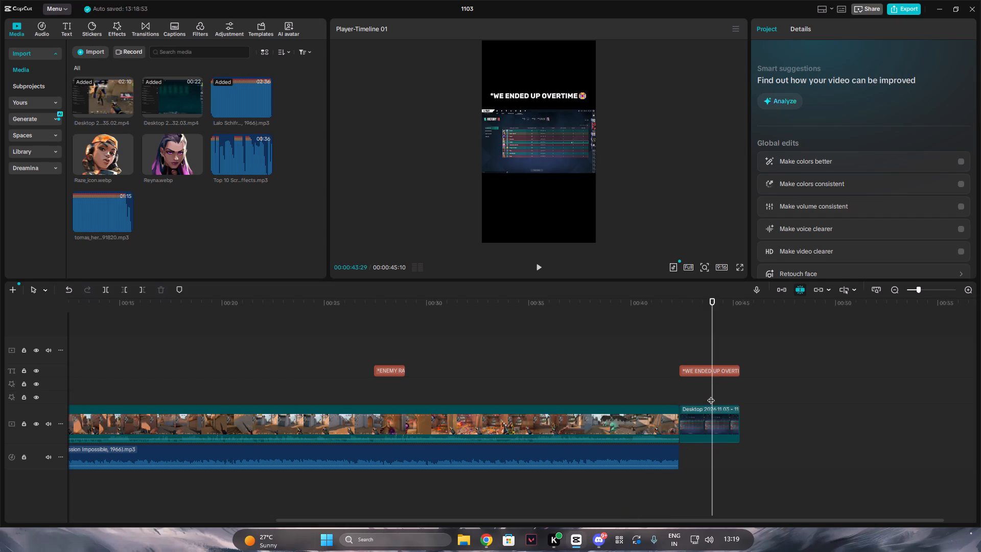
drag(711, 395, 698, 401)
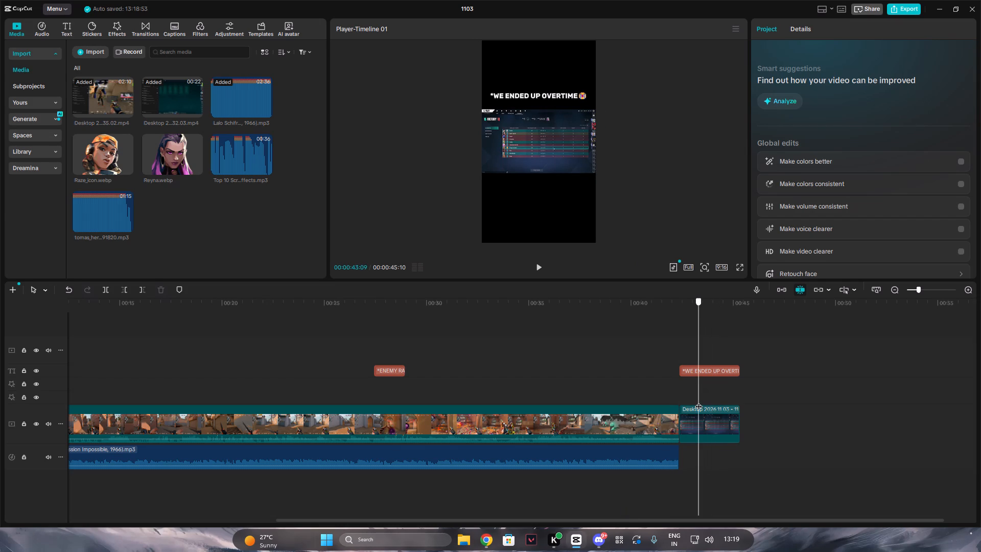
drag(698, 401, 734, 410)
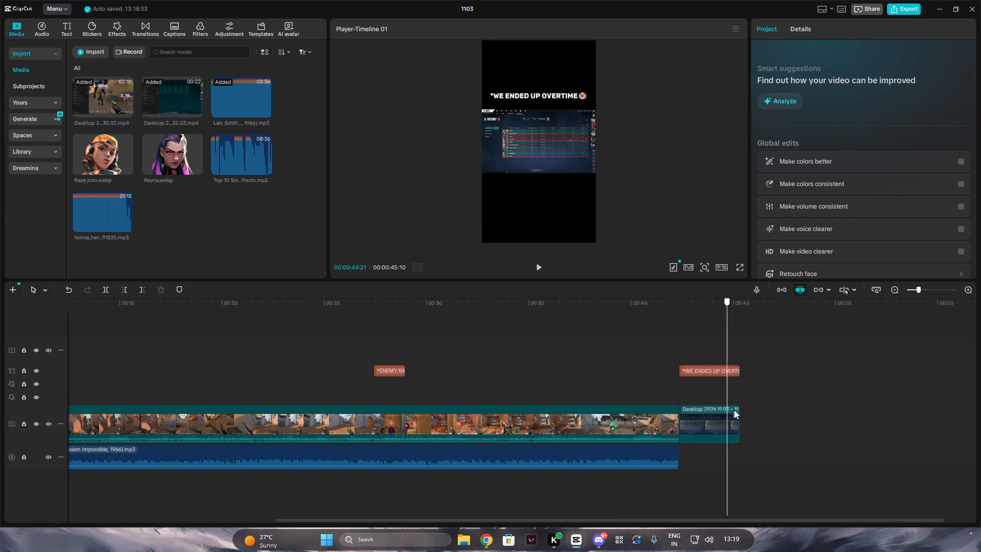